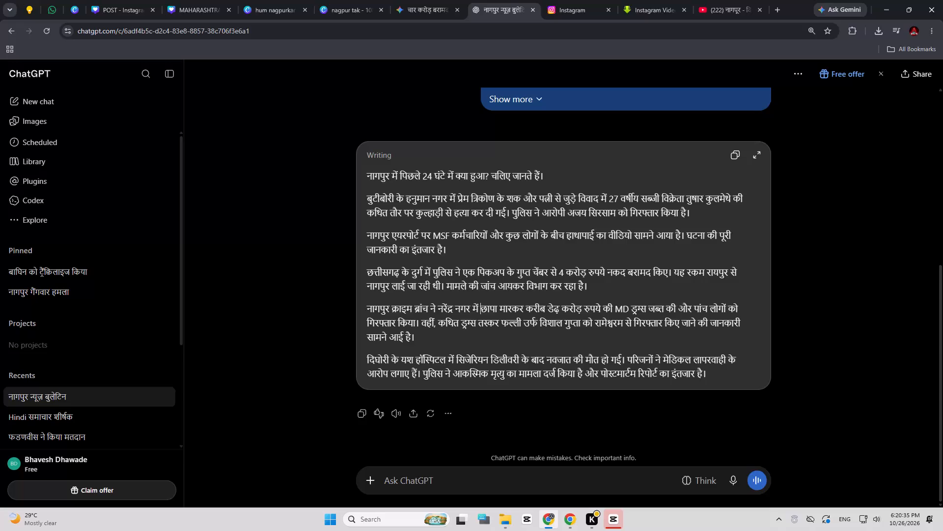
Review the Nagpur news bulletin script, the power_news24 Instagram profile and the SaveFrom.net Instagram download page.
scroll(472, 188, "down", 1)
scroll(474, 189, "up", 1)
scroll(474, 189, "down", 2)
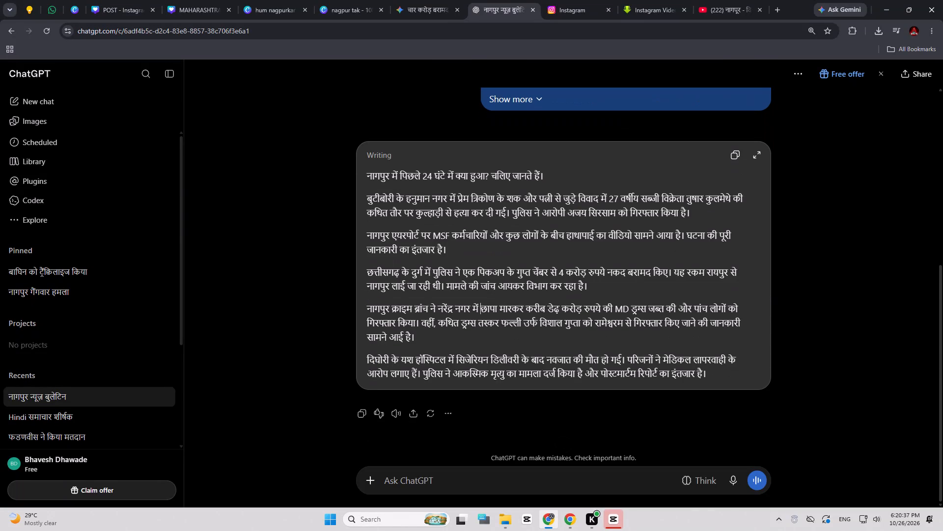
left_click(589, 0)
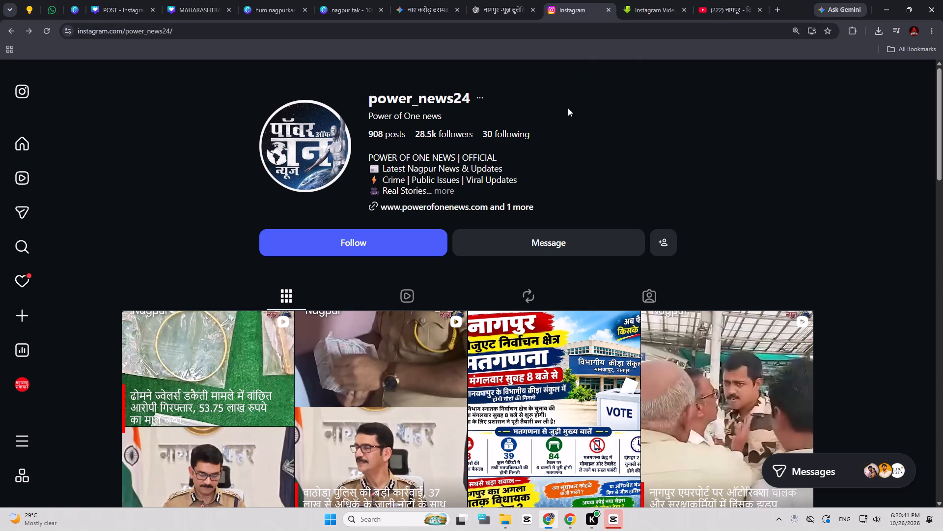
scroll(568, 108, "down", 2)
scroll(568, 108, "up", 4)
left_click(655, 0)
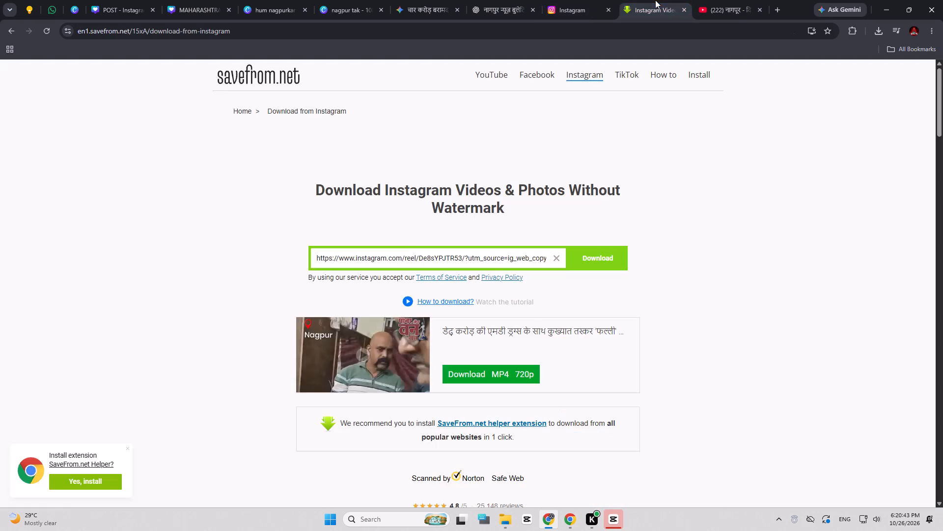
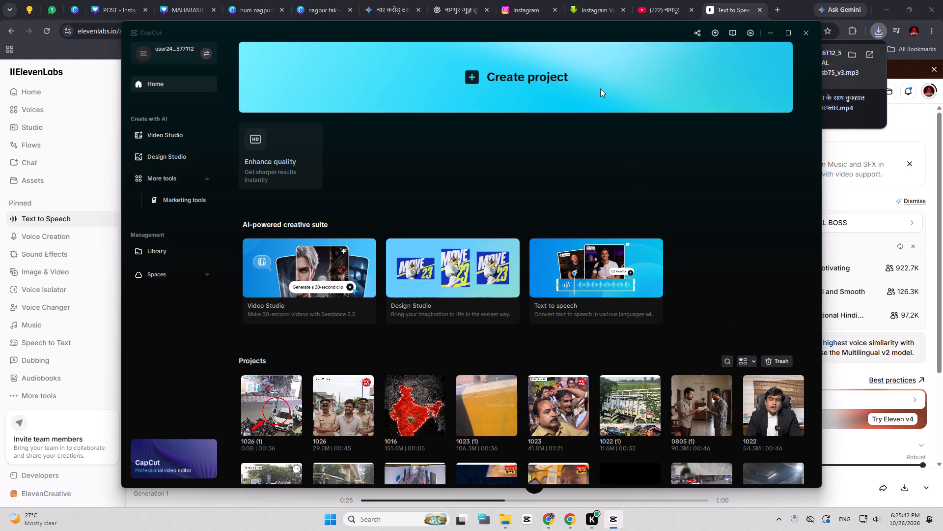
left_click(600, 87)
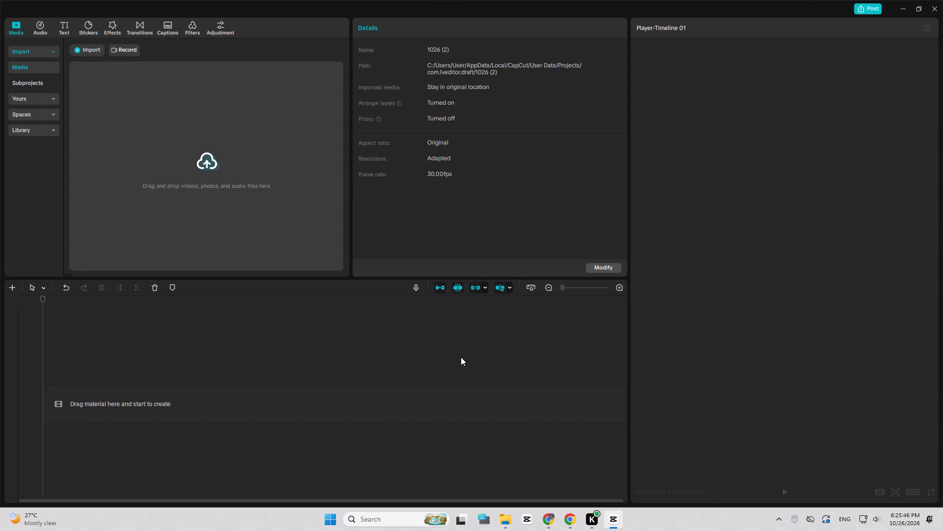
left_click(251, 191)
left_click(221, 185)
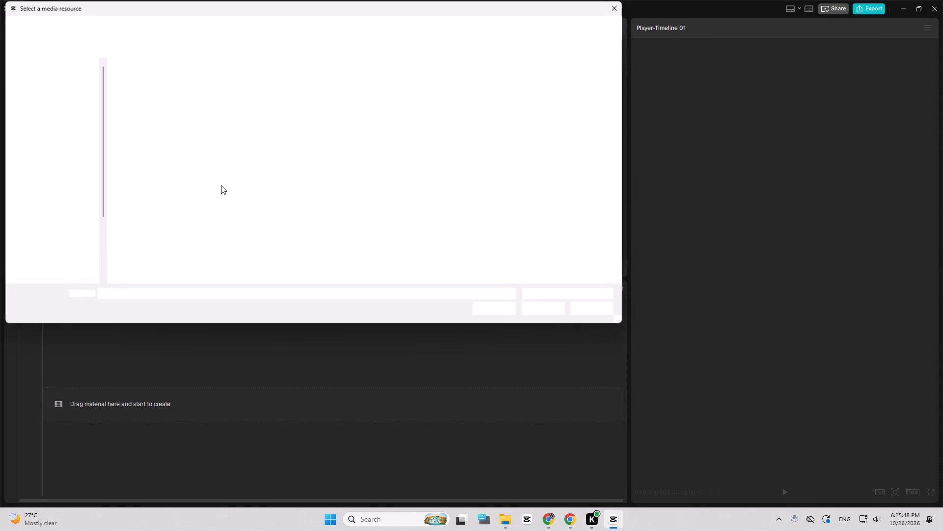
double_click(137, 123)
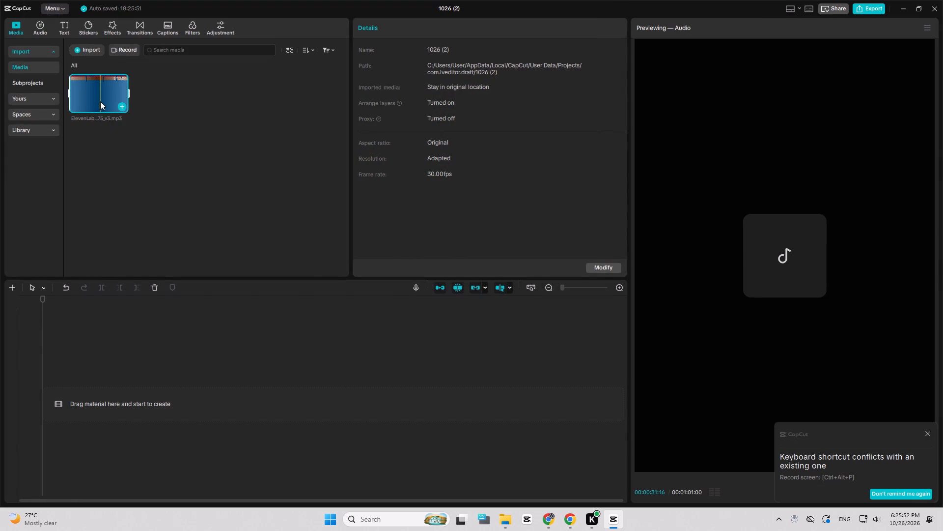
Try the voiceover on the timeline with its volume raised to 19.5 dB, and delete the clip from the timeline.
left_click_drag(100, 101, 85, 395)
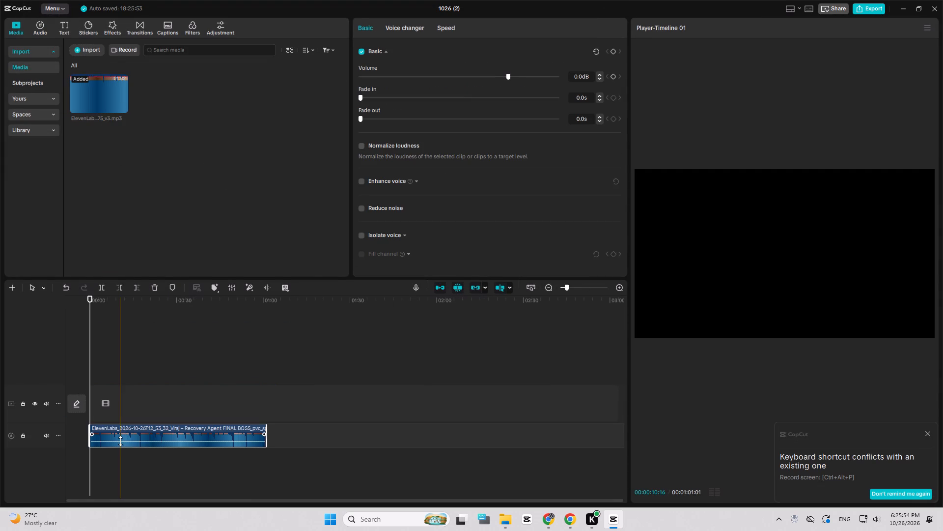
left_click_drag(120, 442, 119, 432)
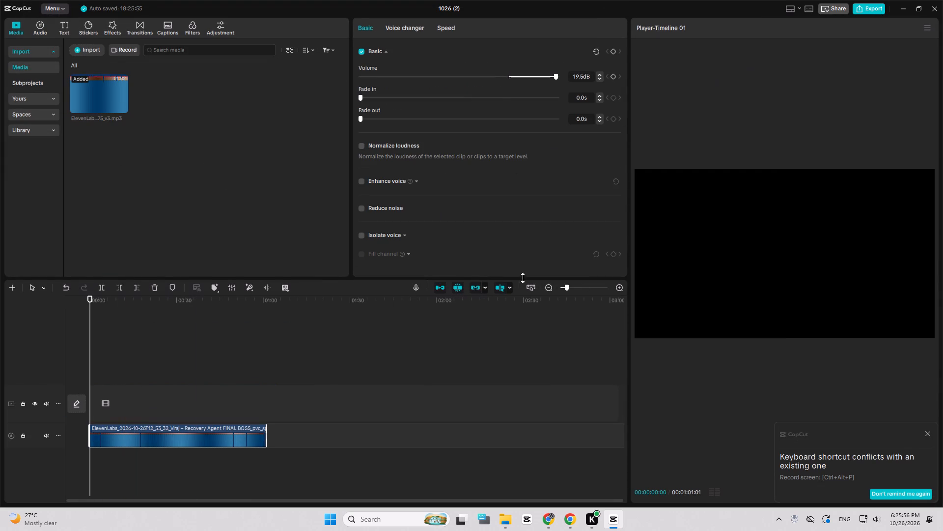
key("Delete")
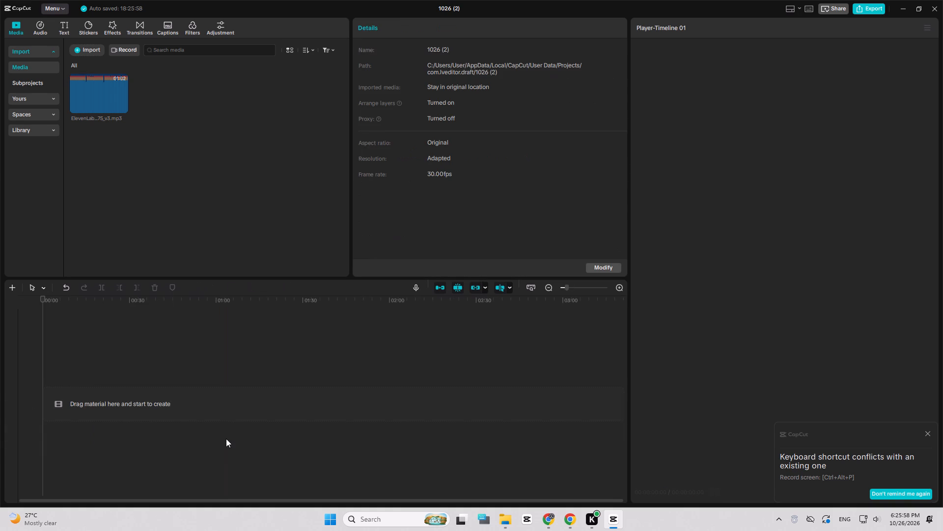
Close the project and return to the projects overview.
left_click(927, 7)
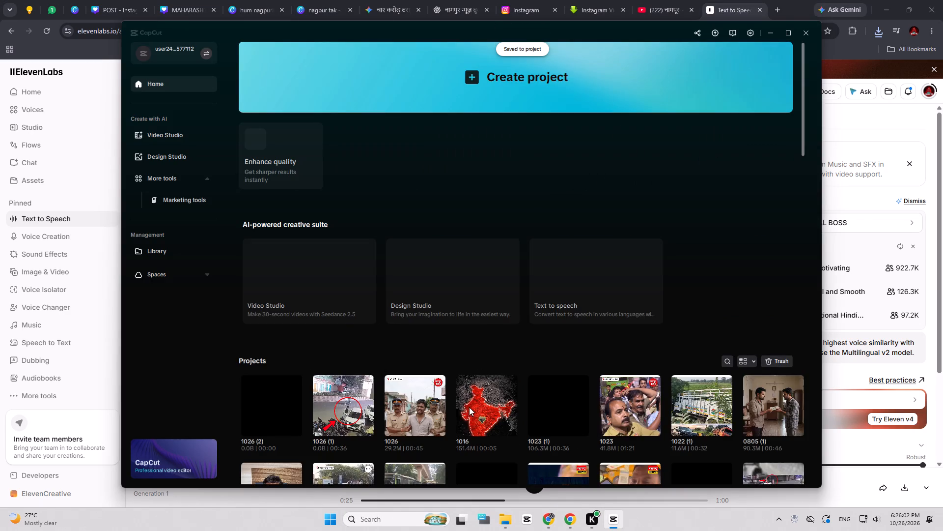
Open the 1016 project and play back its timeline.
left_click(469, 407)
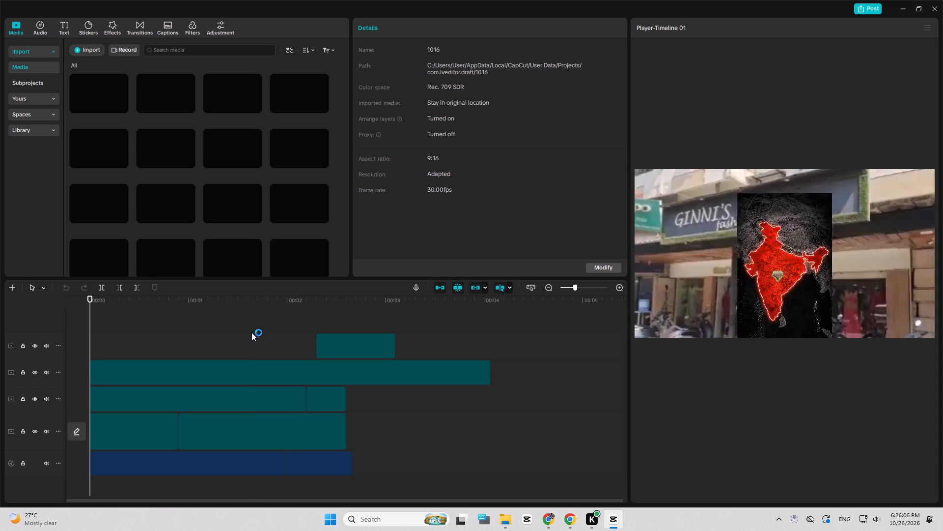
left_click_drag(105, 307, 61, 307)
key("space")
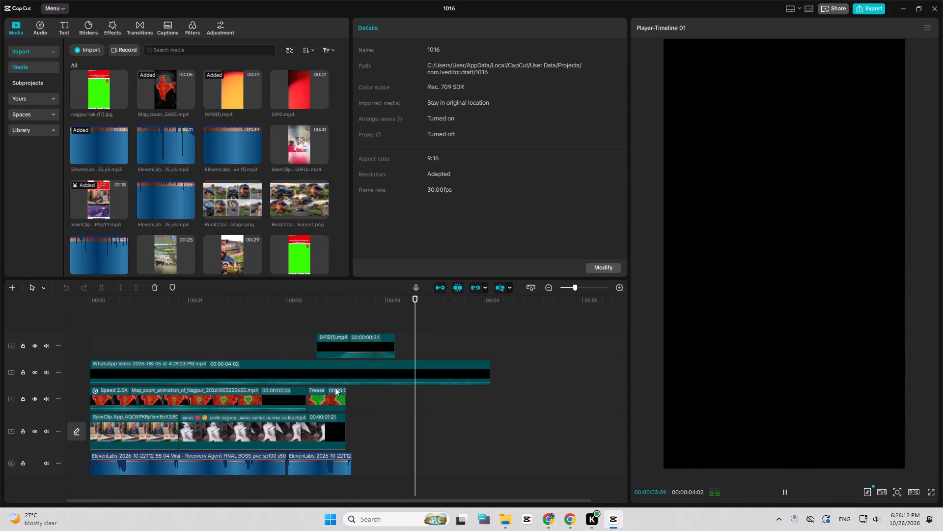
key("space")
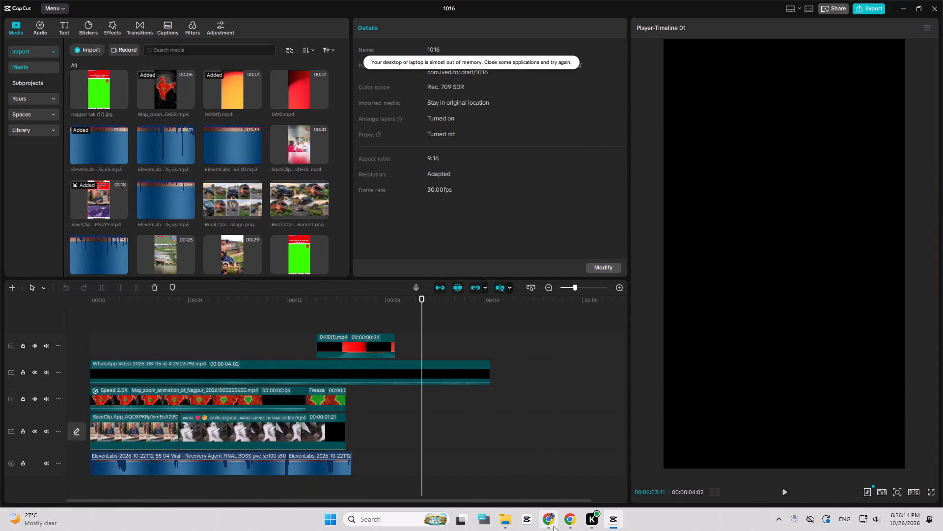
Switch to Canva in Chrome, open the नागपूर तक न्यूज design and change its headline date to 26 ऑक्टोबर 2026.
left_click(554, 526)
left_click(90, 0)
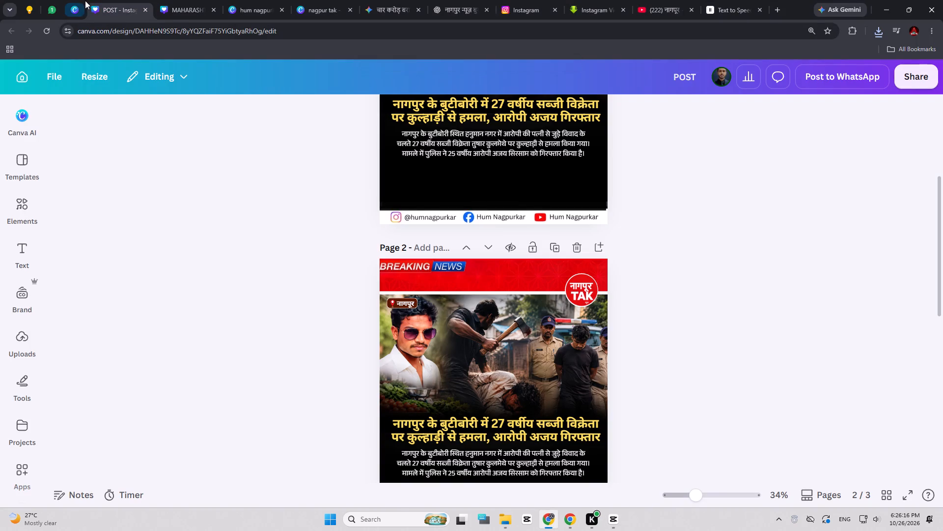
left_click(81, 0)
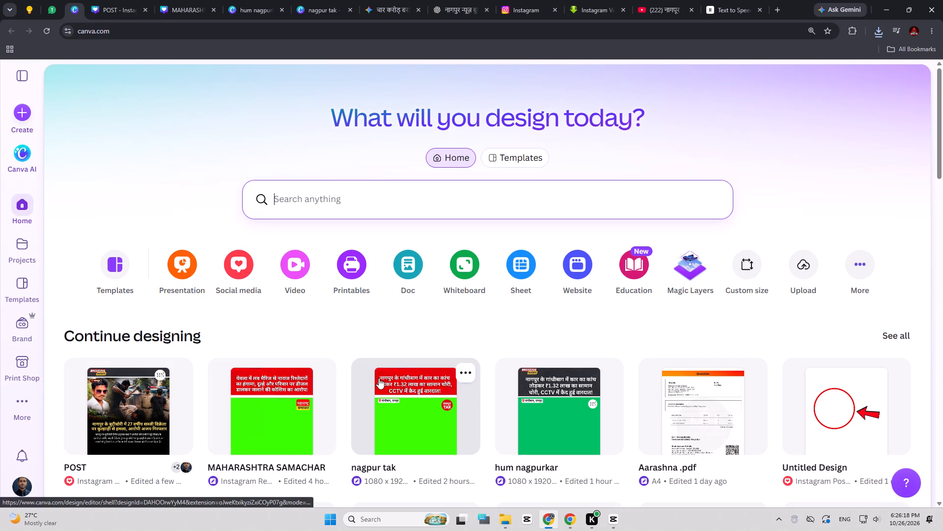
scroll(379, 378, "down", 1)
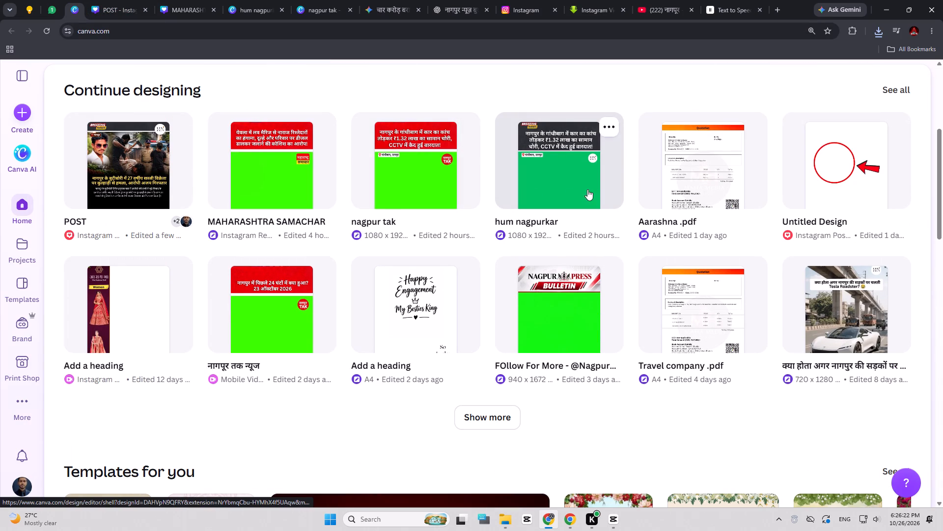
left_click(277, 326)
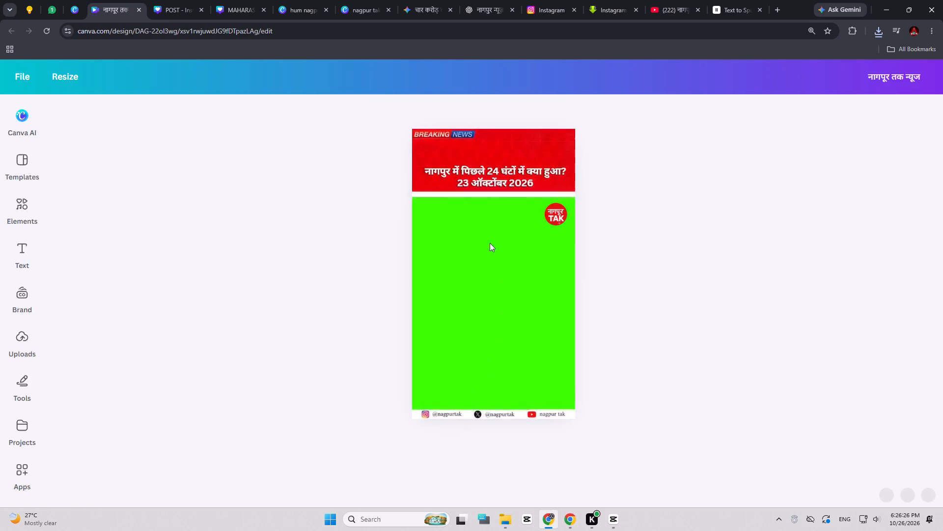
double_click(477, 171)
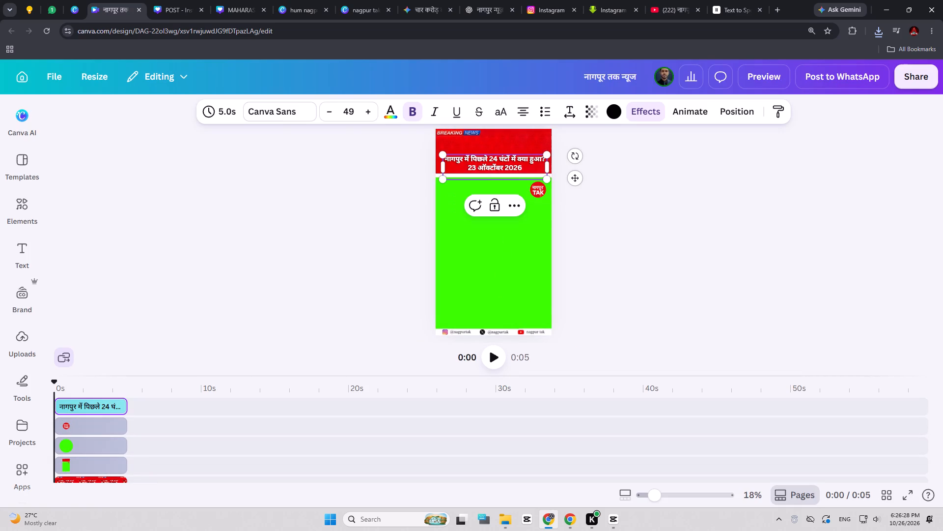
left_click(474, 169)
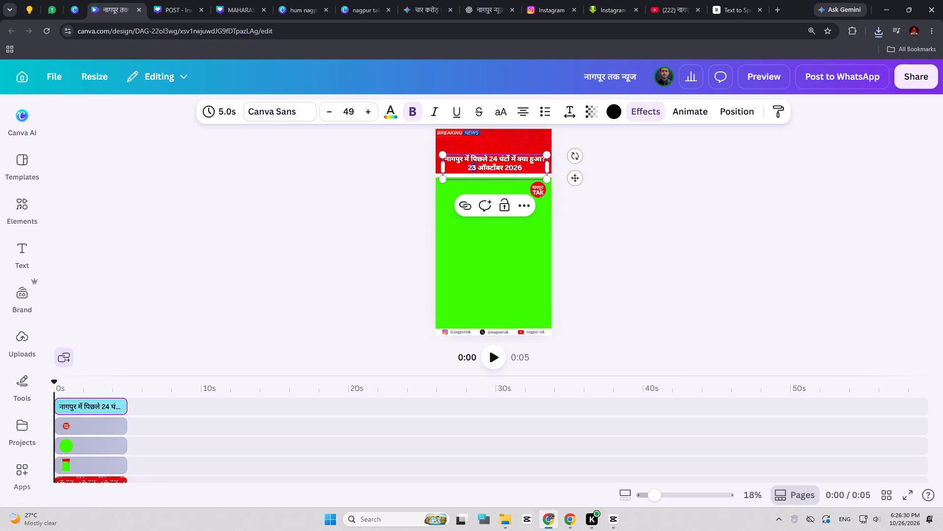
key("6")
left_click(619, 185)
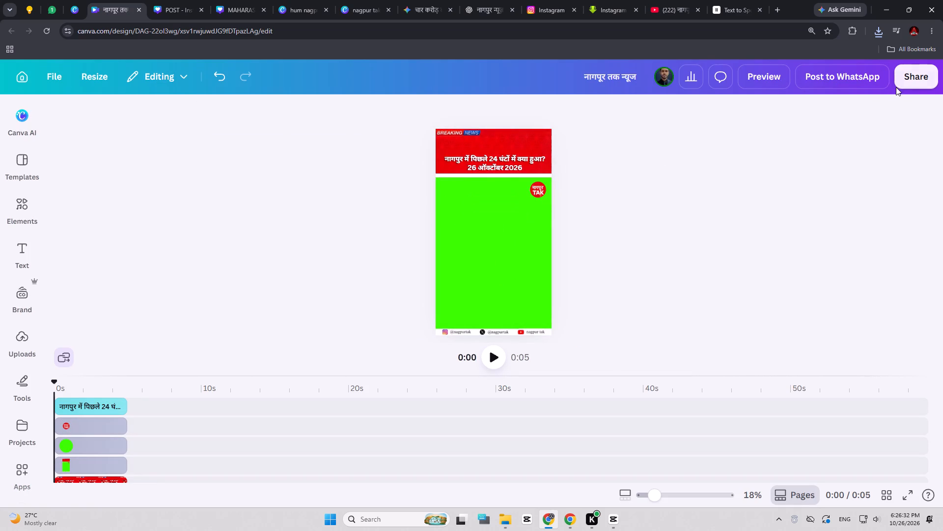
Download the नागपूर तक न्यूज design as a JPG at the maximum size.
left_click(898, 85)
left_click(719, 368)
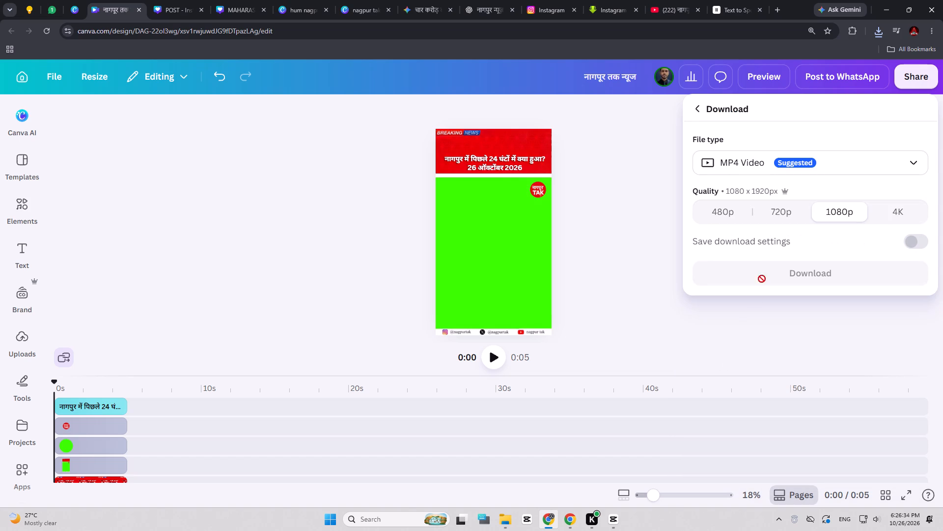
left_click(837, 165)
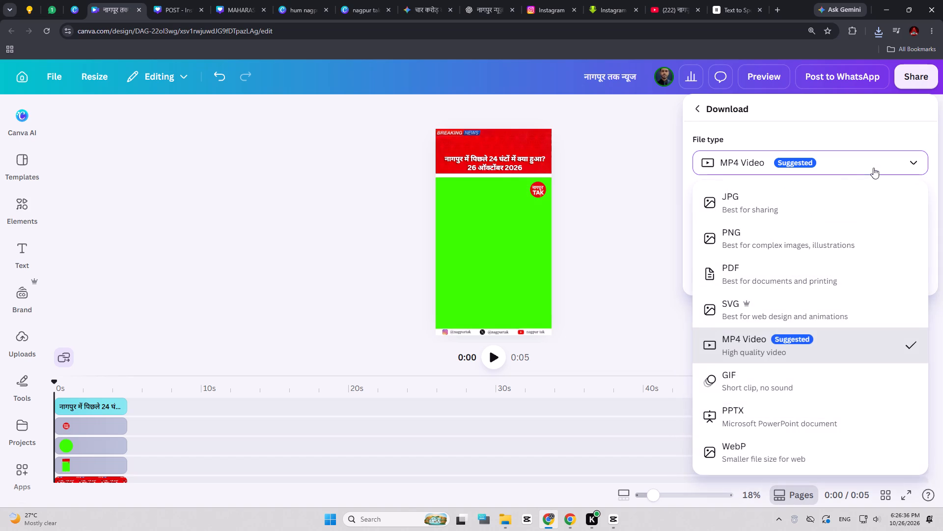
left_click(817, 197)
left_click(843, 262)
left_click_drag(869, 212, 873, 212)
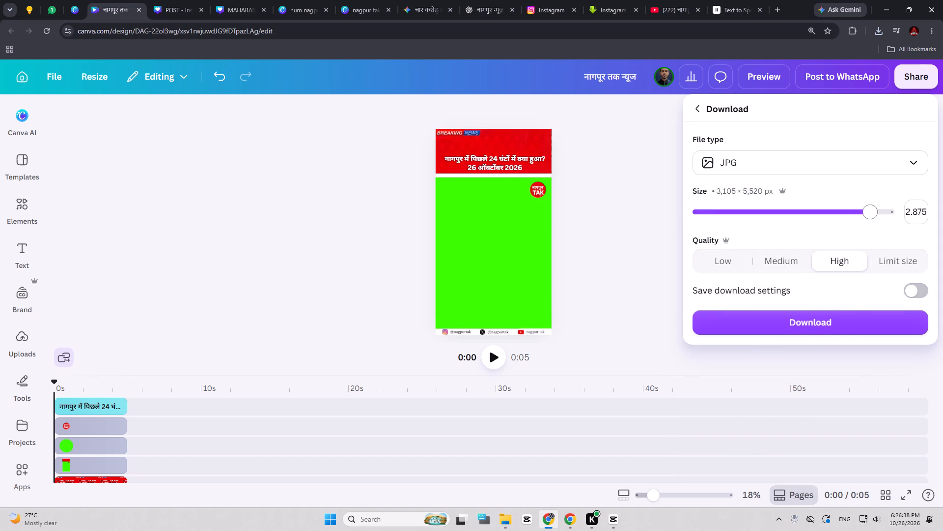
left_click_drag(873, 212, 909, 205)
left_click(837, 320)
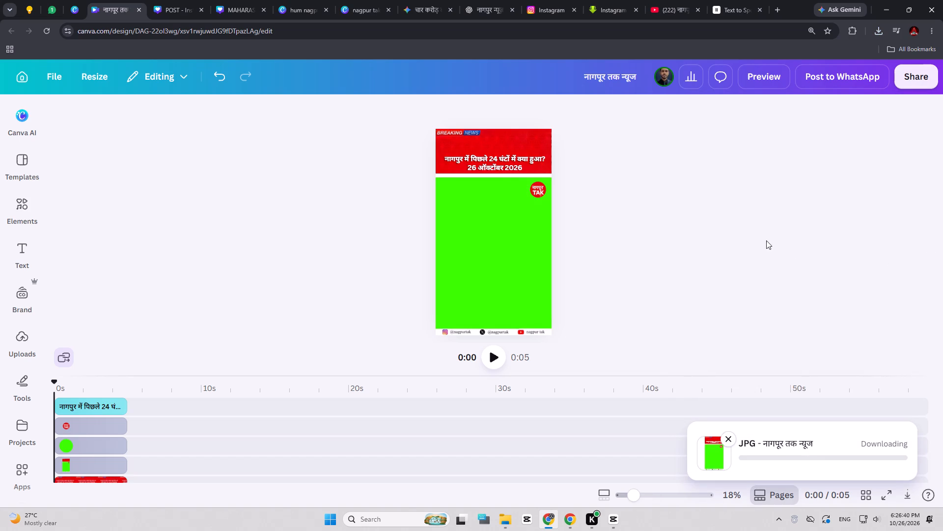
Close the POST, MAHARASHTRA SAMACHAR, hum nagpurkar and nagpur tak design tabs.
double_click(203, 8)
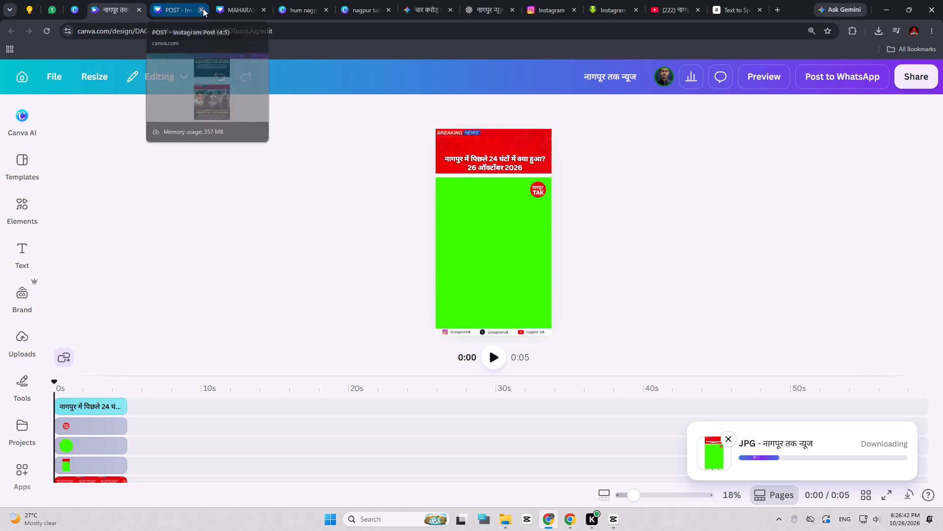
double_click(203, 8)
left_click(201, 9)
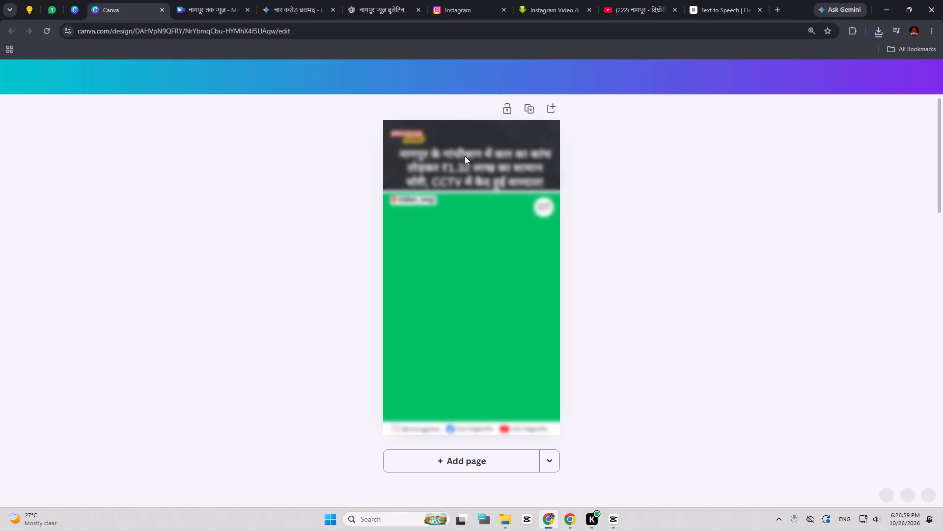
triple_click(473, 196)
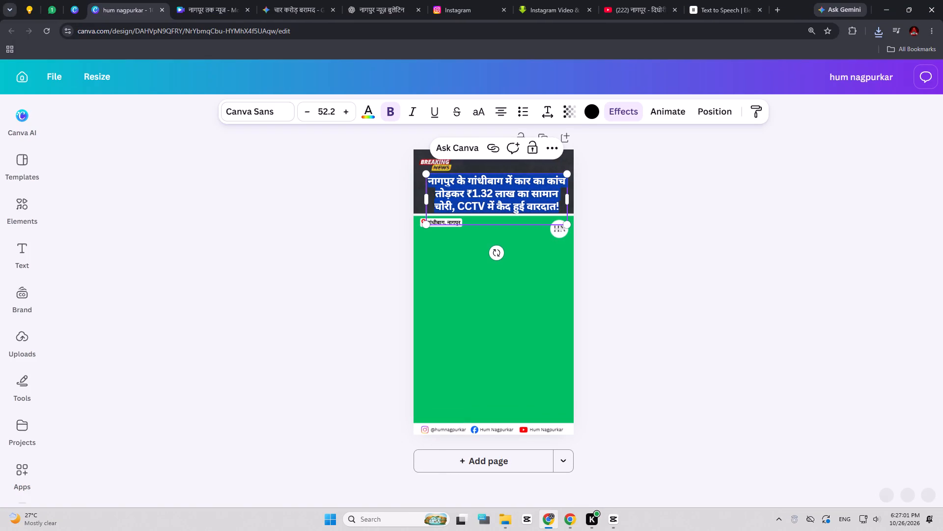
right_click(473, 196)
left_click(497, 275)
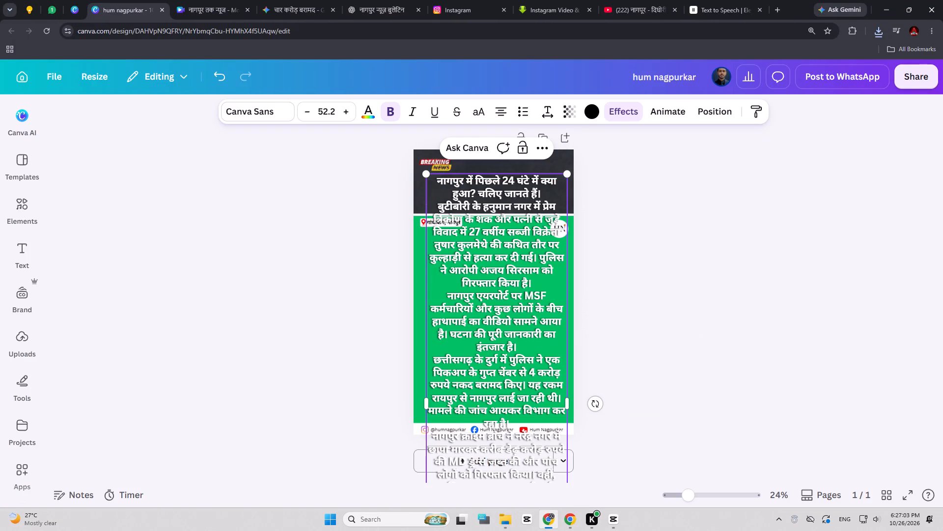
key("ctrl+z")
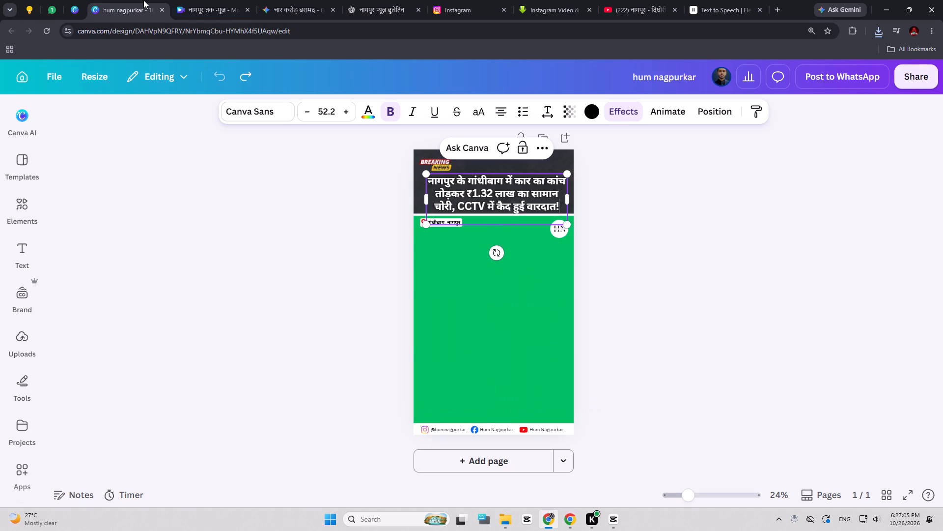
Make a copy of the hum nagpurkar design, skip publishing it as a template, and open the copy.
left_click(66, 1)
left_click(509, 417)
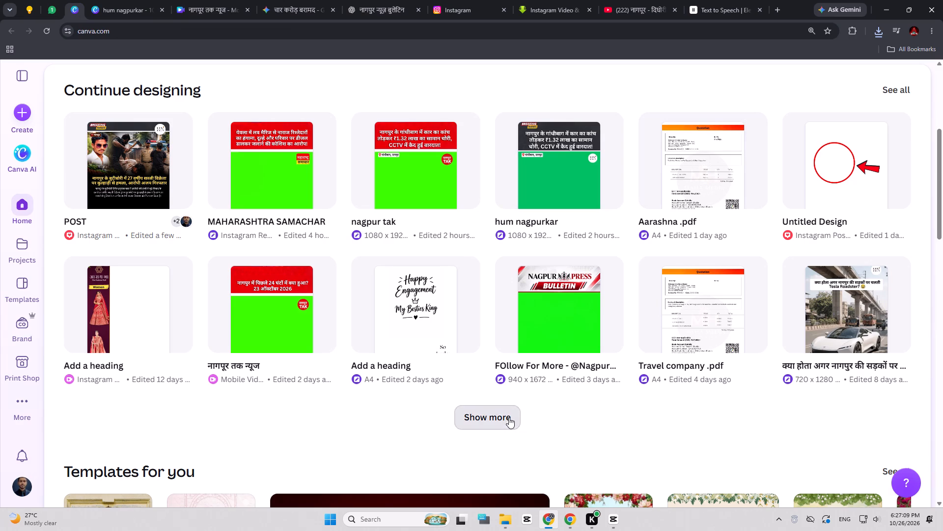
scroll(509, 417, "down", 1)
scroll(486, 413, "up", 1)
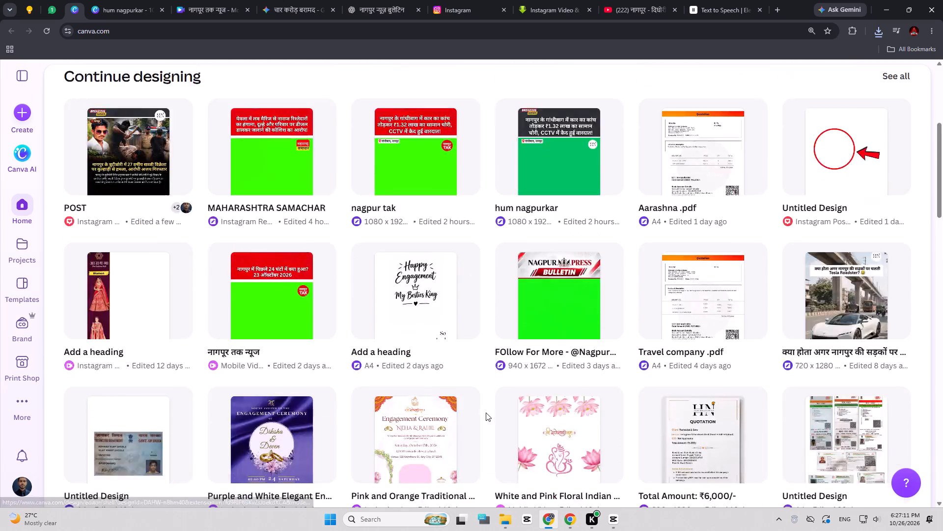
scroll(486, 413, "up", 1)
left_click(608, 372)
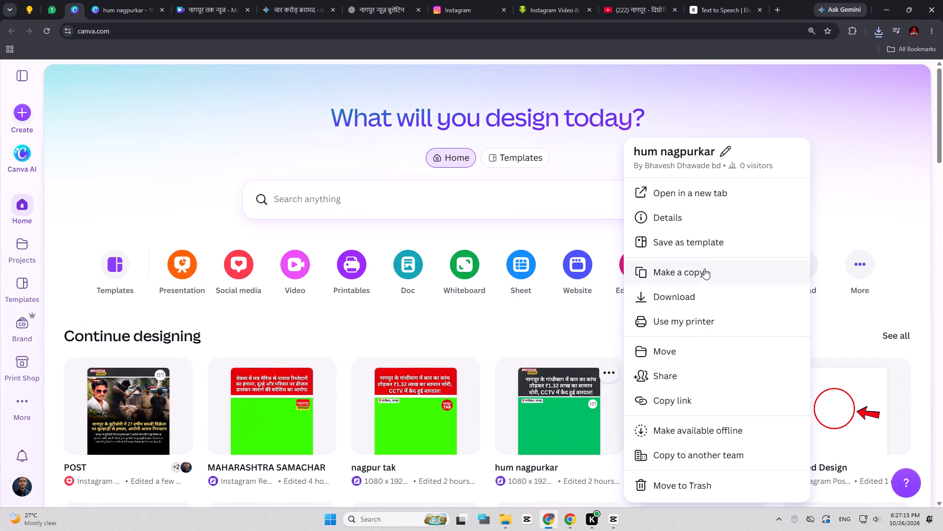
left_click(704, 274)
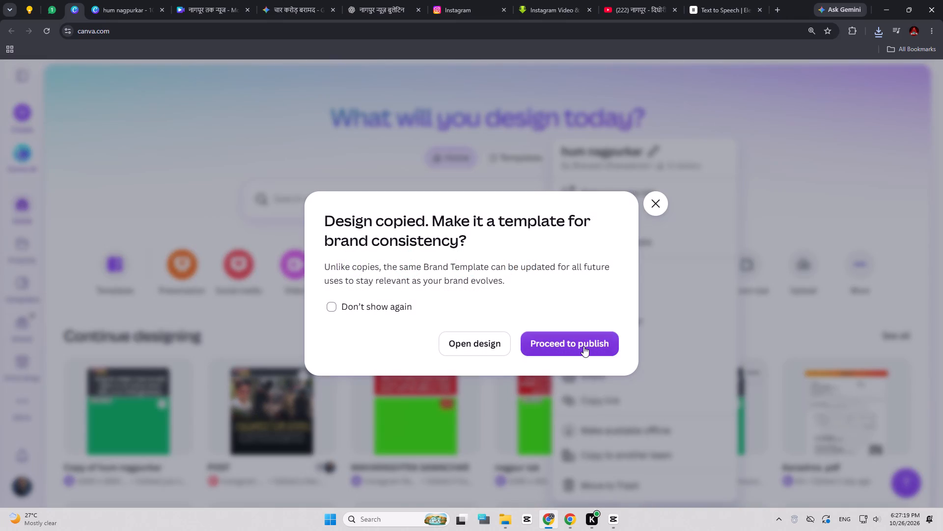
left_click(659, 196)
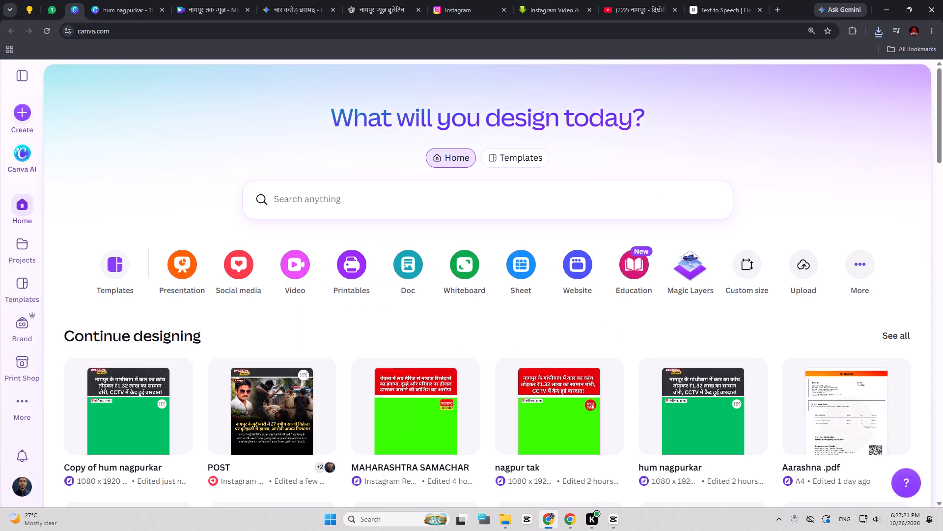
left_click(137, 423)
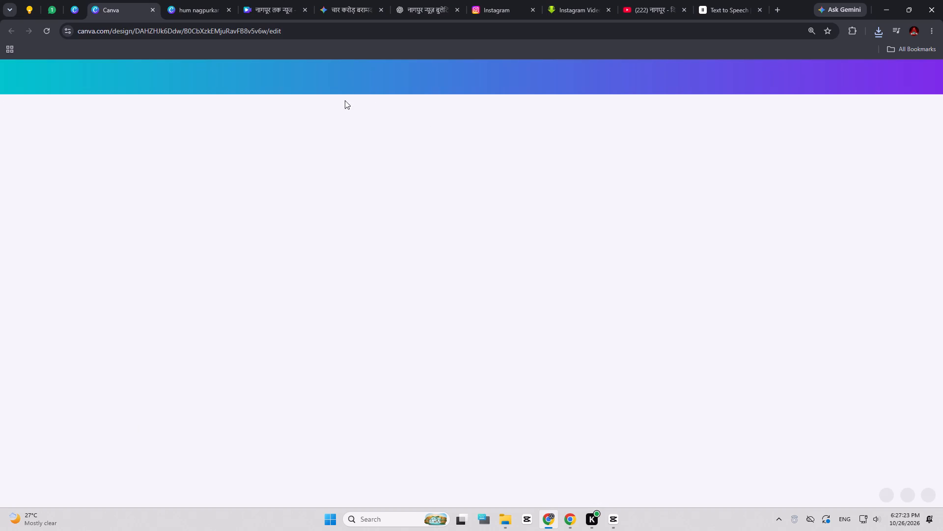
Close the original hum nagpurkar design's tab.
left_click(216, 0)
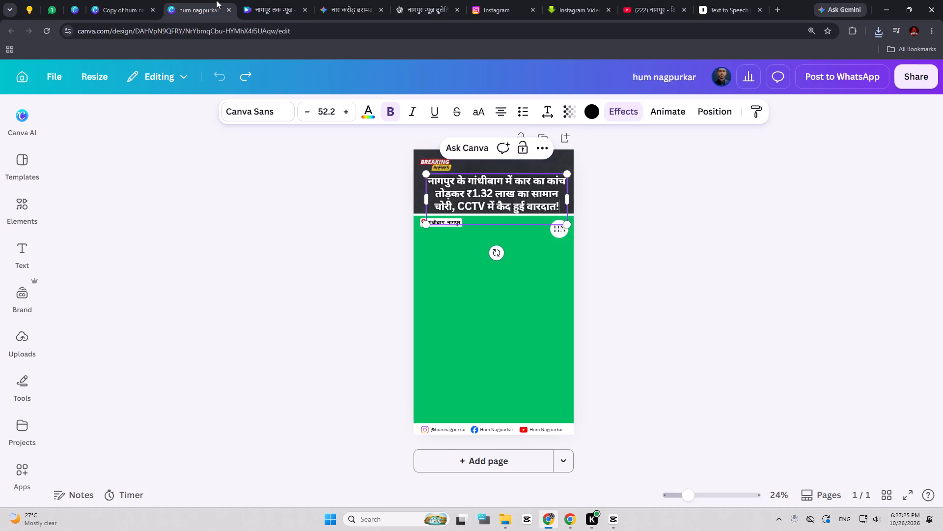
left_click(229, 9)
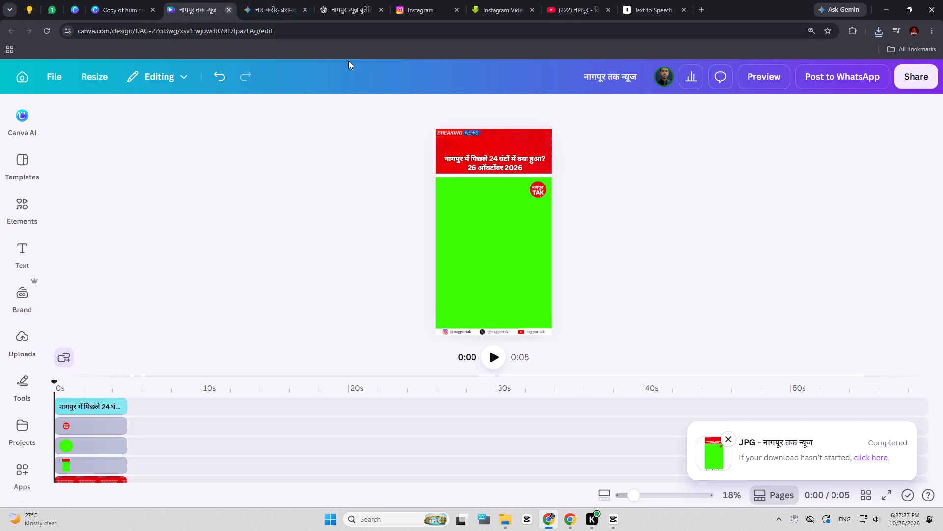
Replace the copied design's headline with "नागपुर में पिछले 24 घंटों में क्या हुआ?" copied from the नागपूर तक न्यूज design.
triple_click(505, 160)
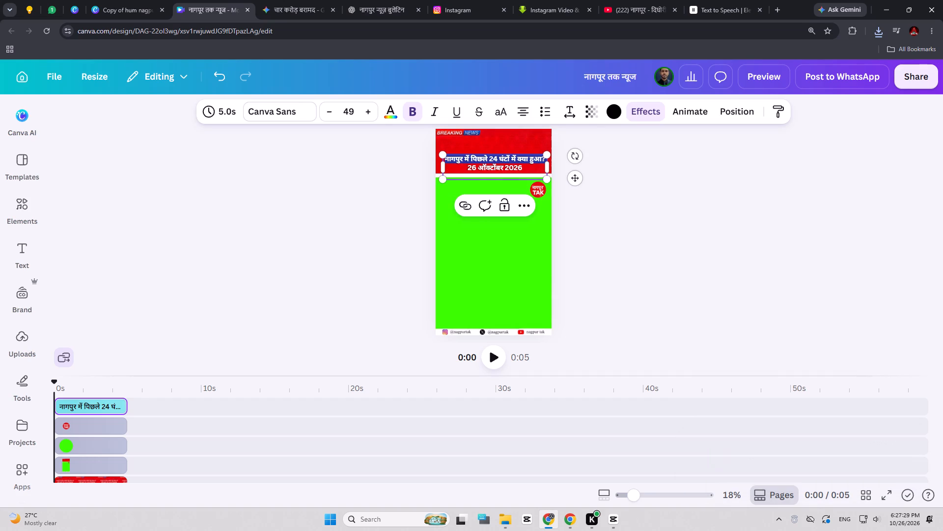
key("ctrl+c")
left_click(121, 0)
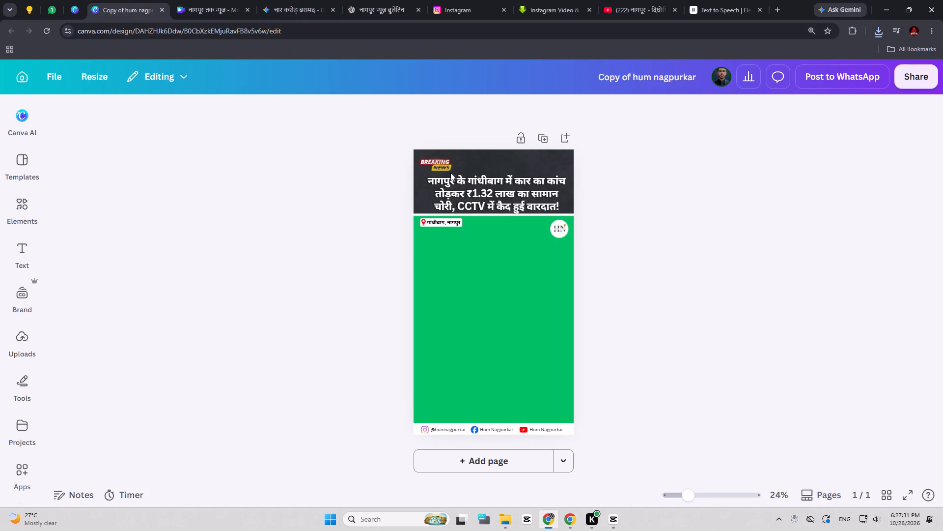
triple_click(460, 182)
key("ctrl+v")
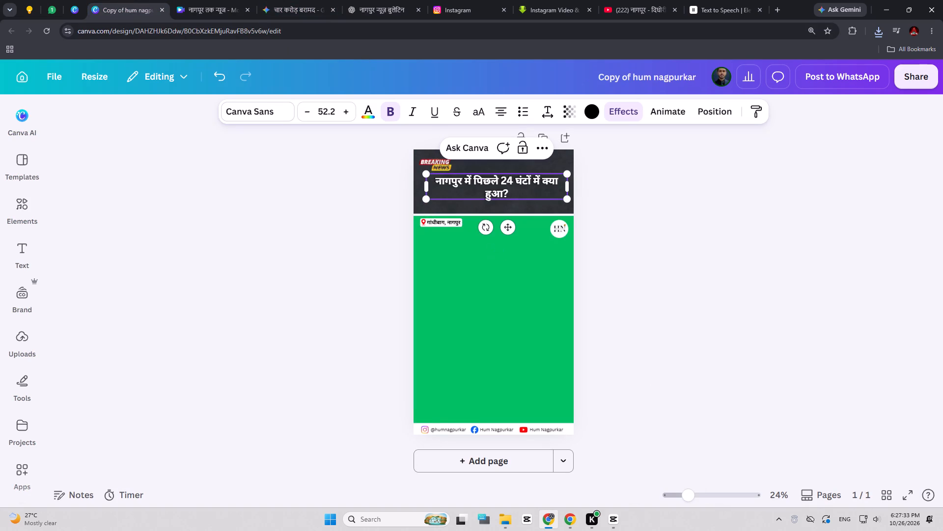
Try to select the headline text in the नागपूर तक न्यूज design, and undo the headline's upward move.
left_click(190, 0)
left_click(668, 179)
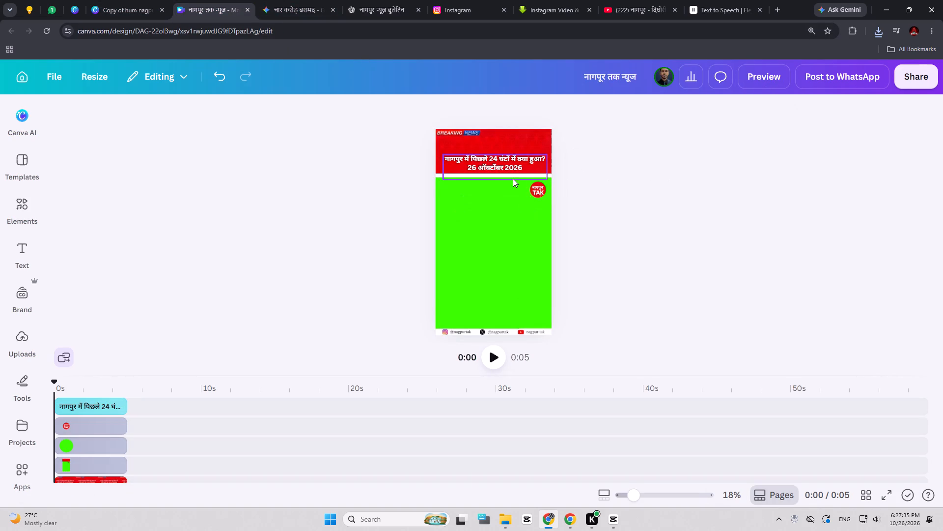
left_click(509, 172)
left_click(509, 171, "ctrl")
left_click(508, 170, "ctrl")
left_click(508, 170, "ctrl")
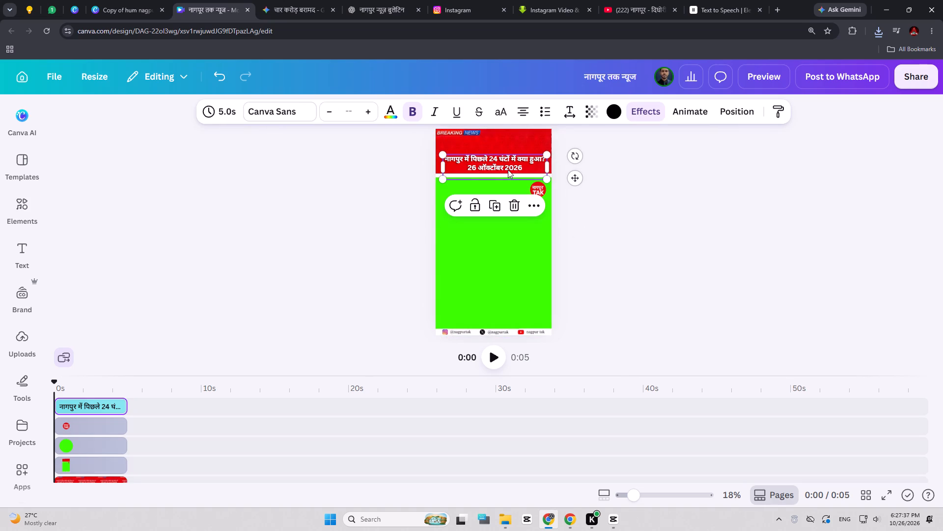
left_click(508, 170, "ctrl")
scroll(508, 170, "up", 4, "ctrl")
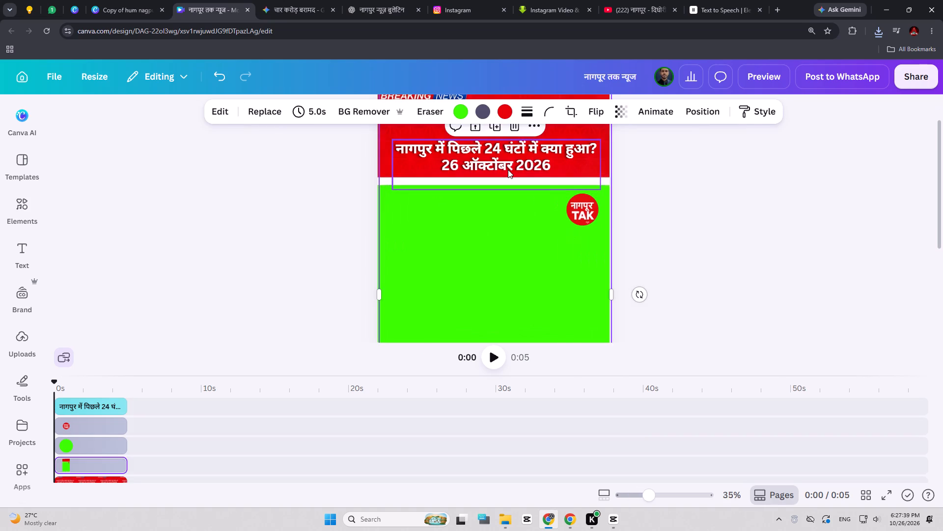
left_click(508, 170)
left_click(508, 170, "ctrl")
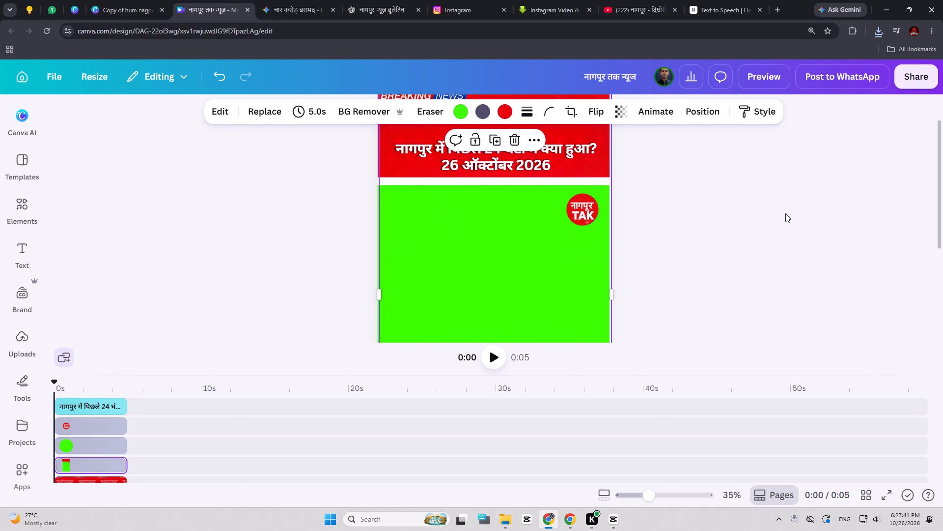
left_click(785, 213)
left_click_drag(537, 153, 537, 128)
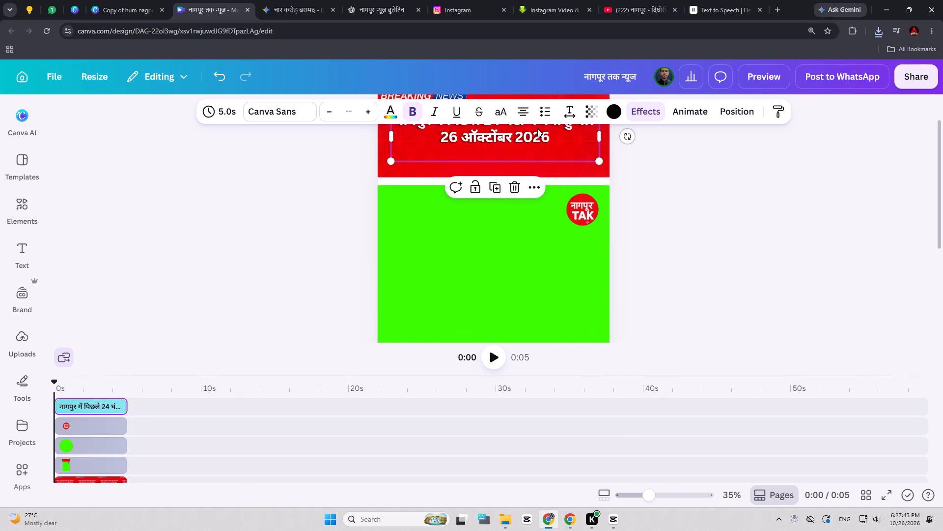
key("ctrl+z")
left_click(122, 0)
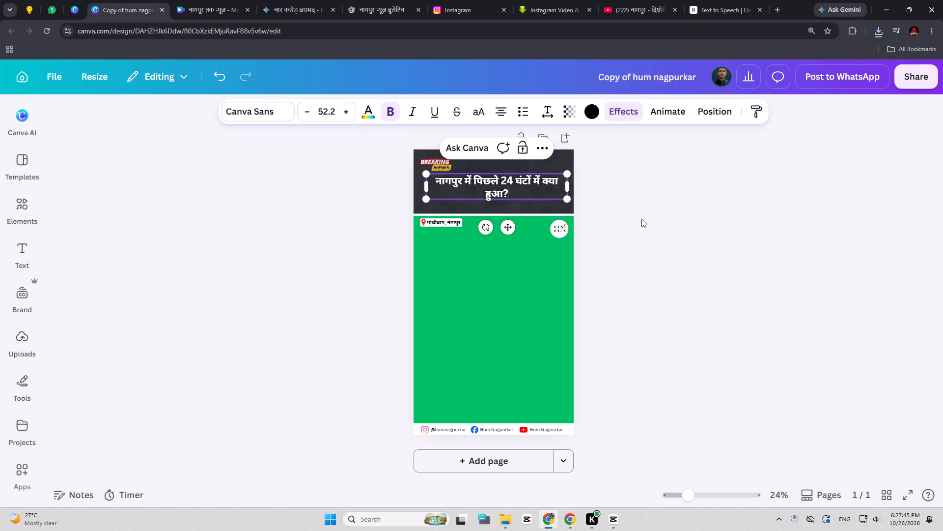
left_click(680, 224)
Replace the copied design's headline with the full "नागपुर में पिछले 24 घंटों में क्या हुआ? 26 ऑक्टोंबर 2026" text copied from the नागपूर तक न्यूज design.
left_click(224, 0)
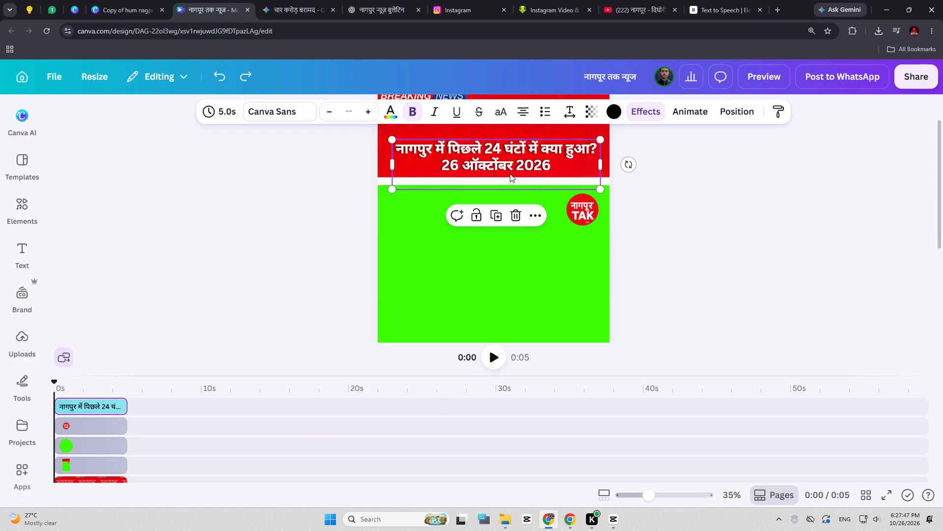
triple_click(507, 170, "ctrl")
double_click(507, 170, "ctrl")
double_click(506, 166, "ctrl")
left_click(765, 217)
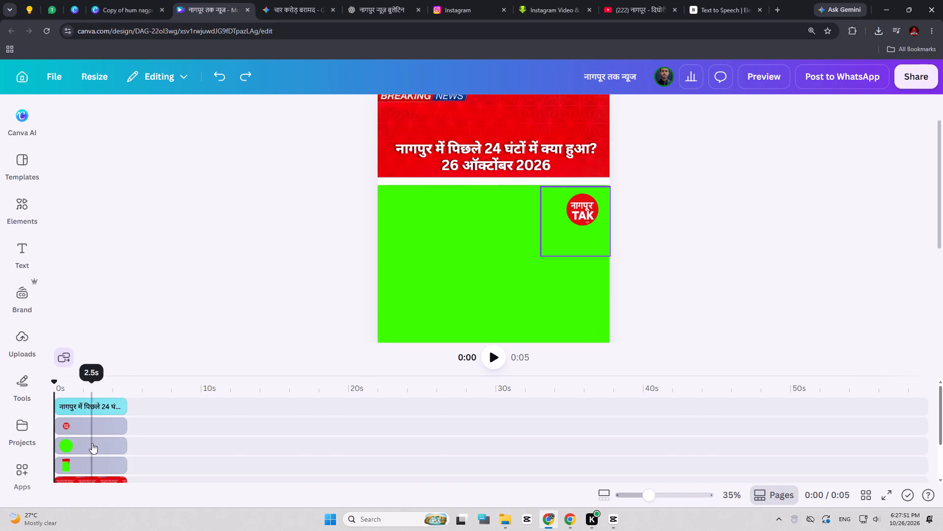
scroll(92, 443, "down", 2)
scroll(92, 443, "up", 3)
left_click(110, 406)
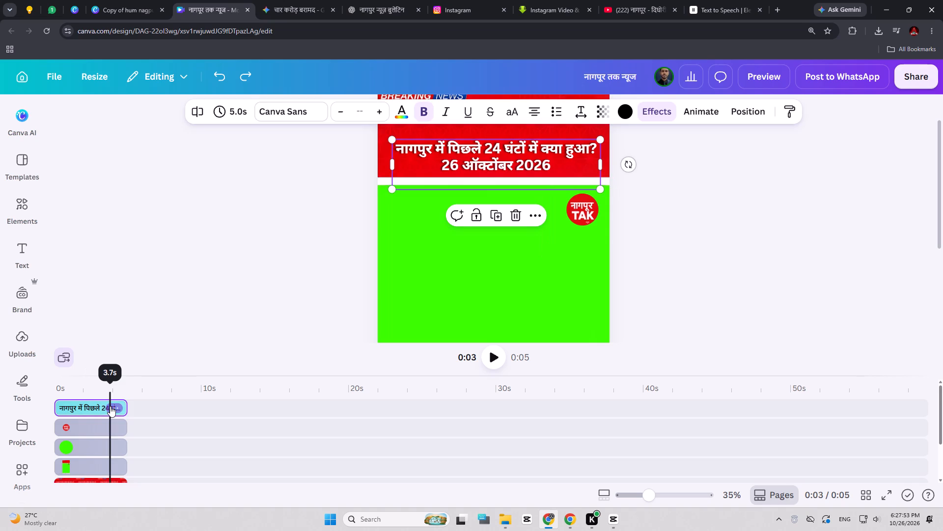
double_click(542, 140)
double_click(541, 146)
key("ctrl+a")
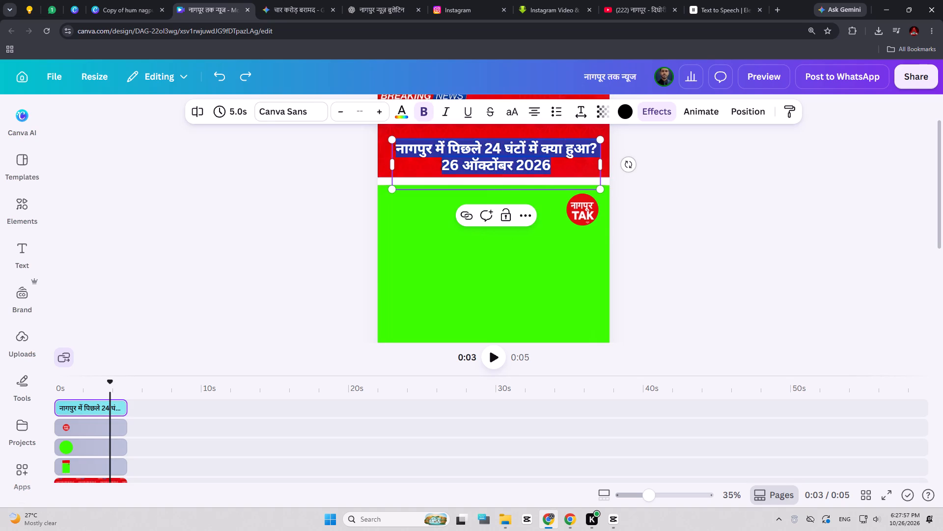
key("ctrl+c")
left_click(121, 0)
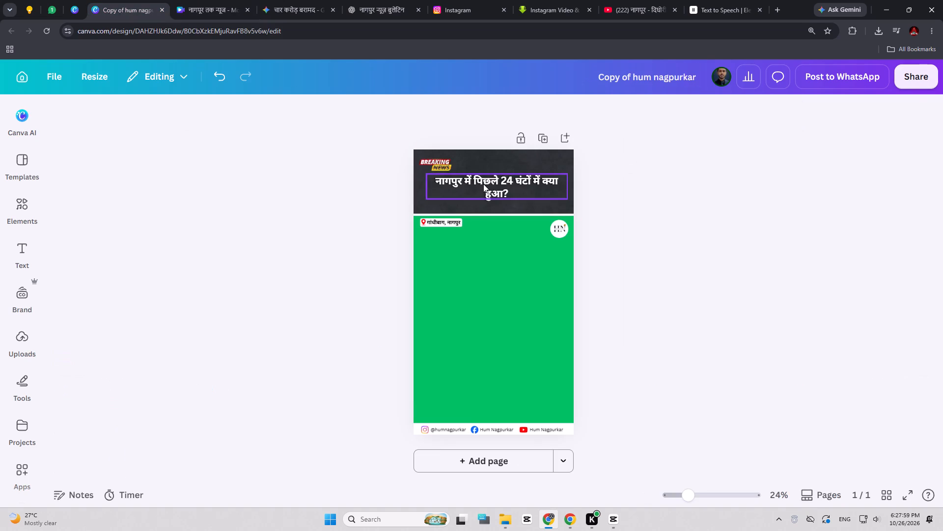
triple_click(483, 184)
key("ctrl+v")
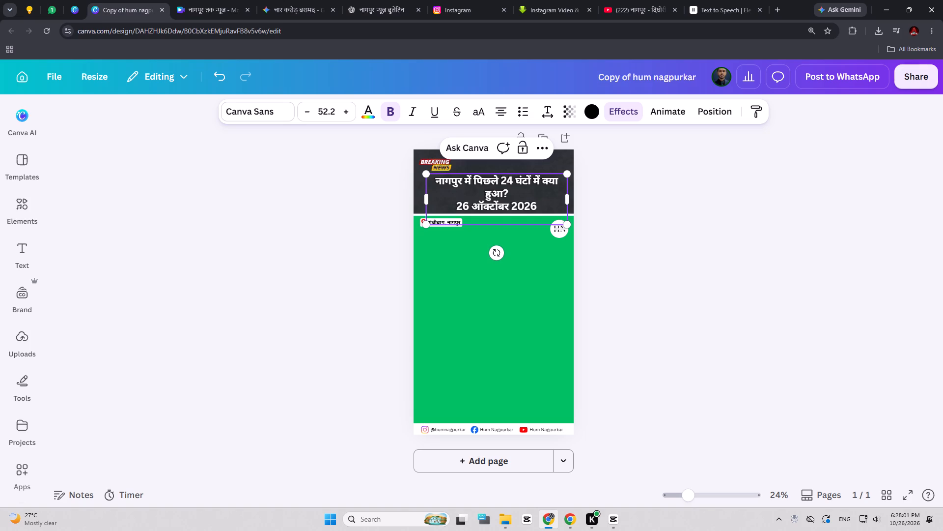
Reduce the Copy of hum nagpurkar headline's font size to 49.2 so the question fits on one line.
left_click_drag(512, 190, 434, 174)
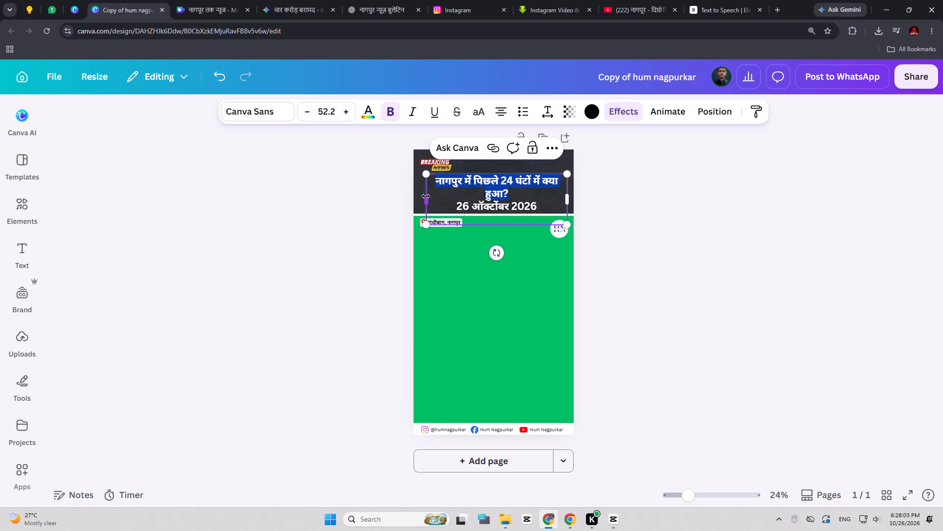
left_click(310, 116)
double_click(310, 116)
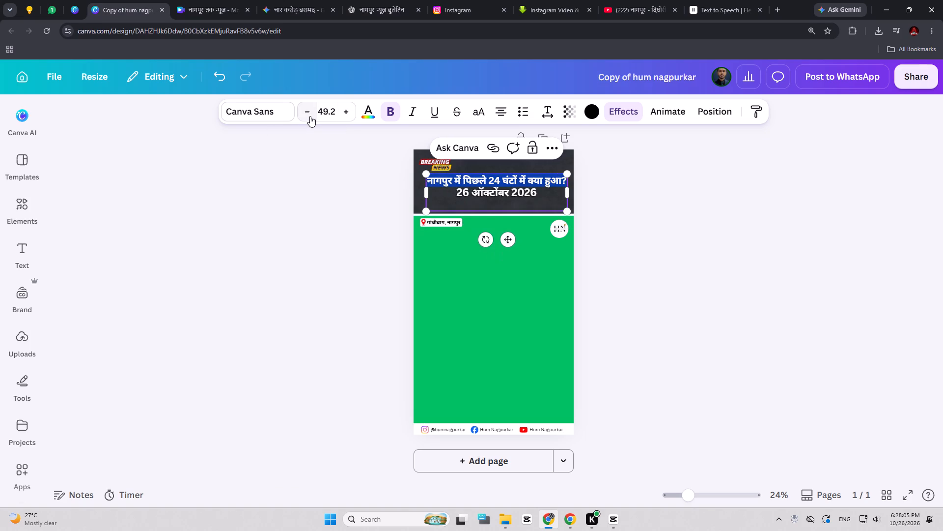
left_click_drag(542, 193, 402, 167)
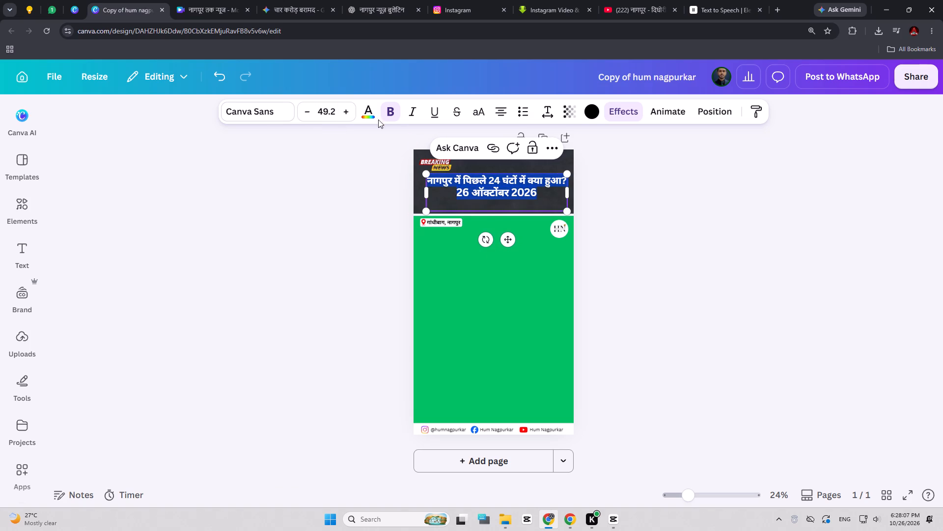
left_click(350, 113)
left_click(311, 116)
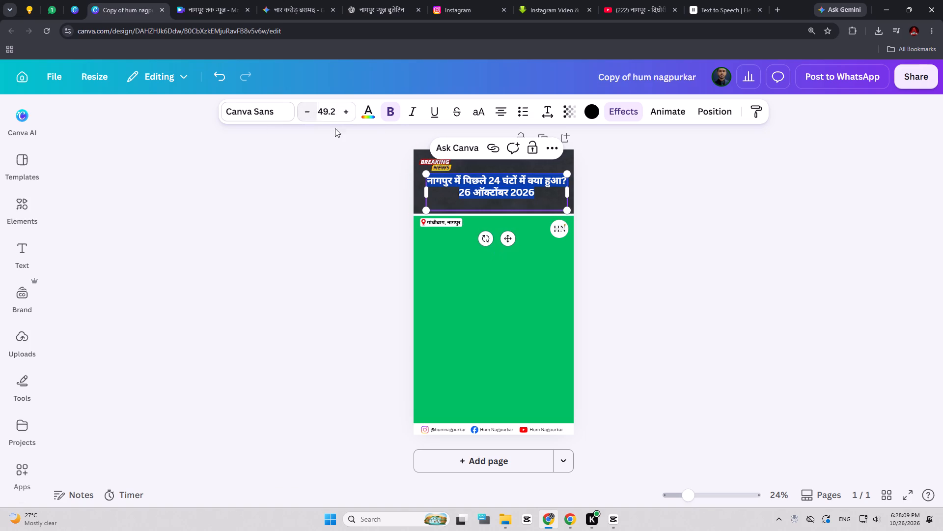
left_click(659, 206)
Move the two-line headline down within the dark header, below the Breaking News badge.
left_click(515, 184)
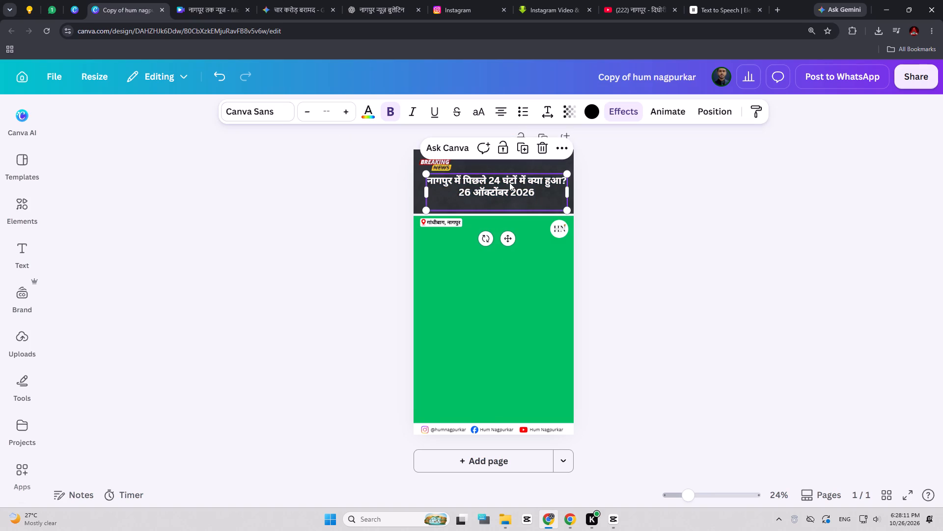
left_click_drag(507, 181, 507, 196)
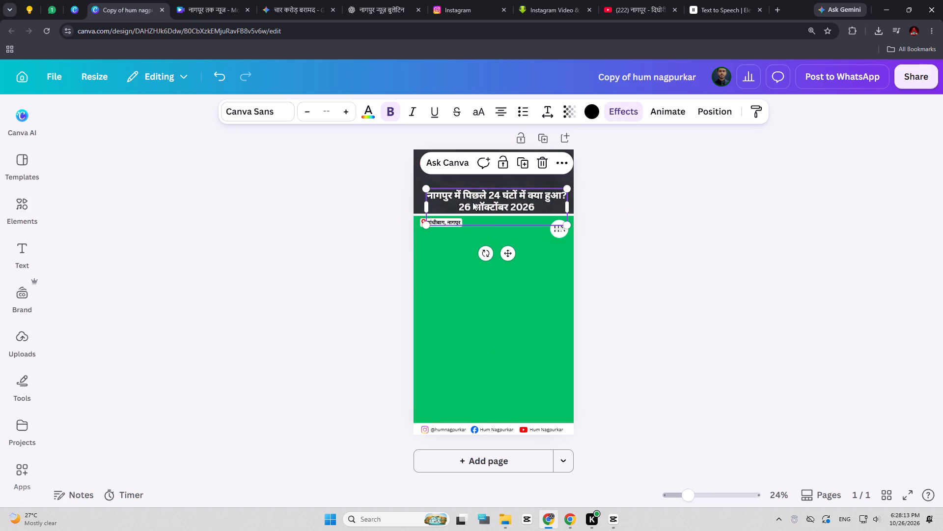
left_click(733, 210)
Delete the गांधीबाग, नागपुर location label, including its text, white background and pin icon.
left_click(448, 224)
key("Delete")
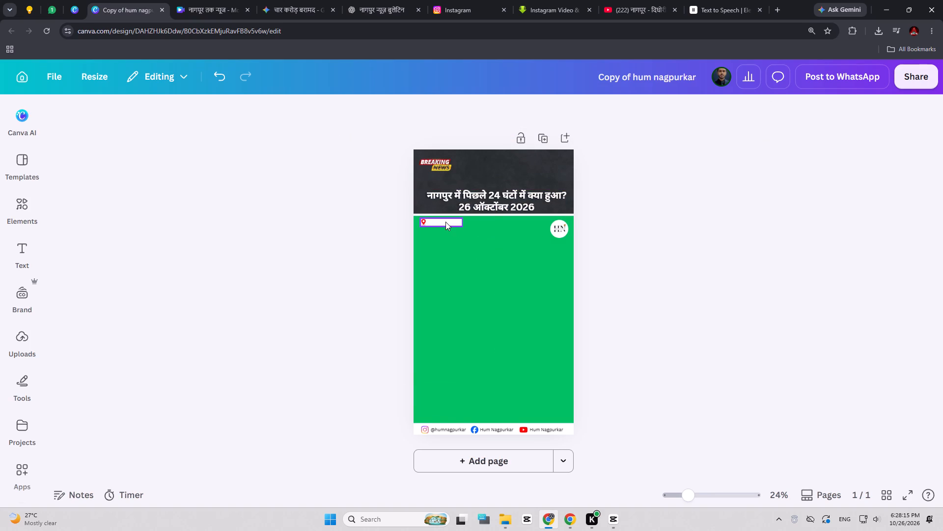
left_click(445, 222)
key("Delete")
left_click(423, 220)
key("Delete")
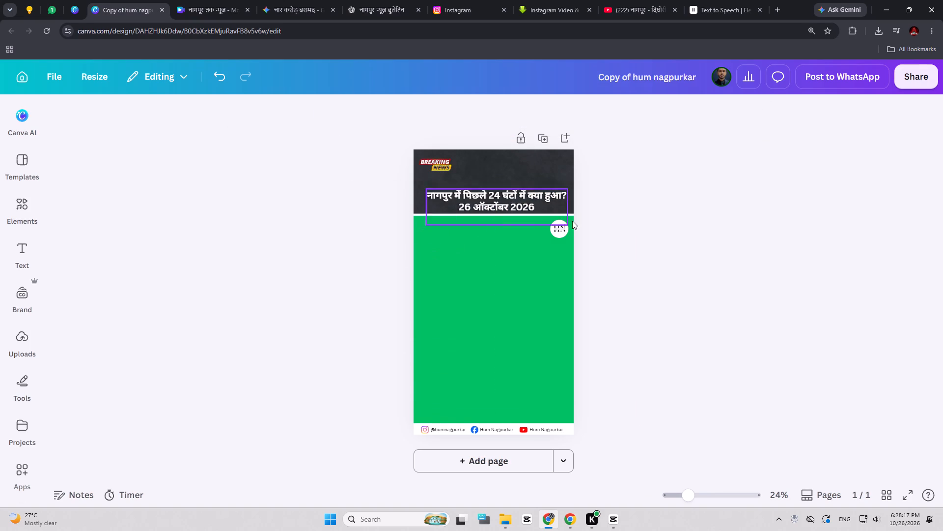
Raise the headline slightly so its date line sits clear of the white divider in the header.
left_click(502, 211)
left_click_drag(501, 206, 499, 204)
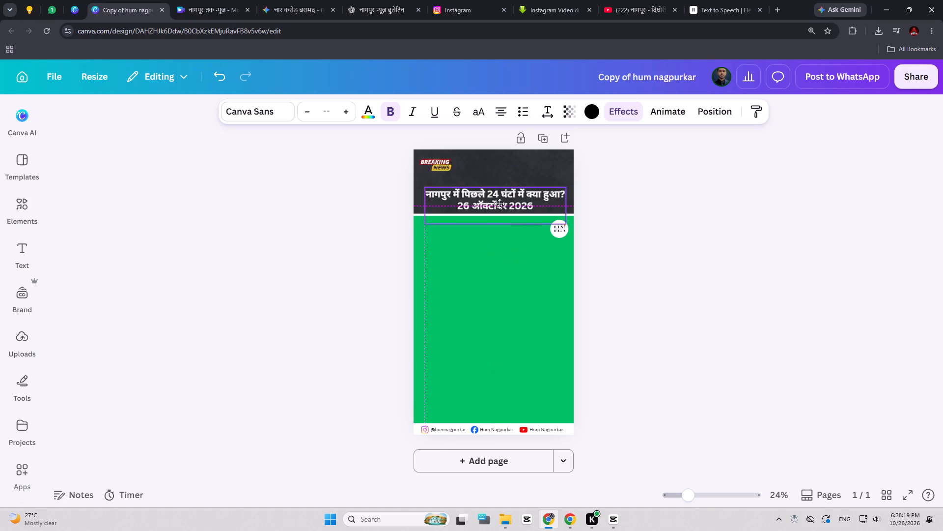
left_click_drag(499, 204, 501, 202)
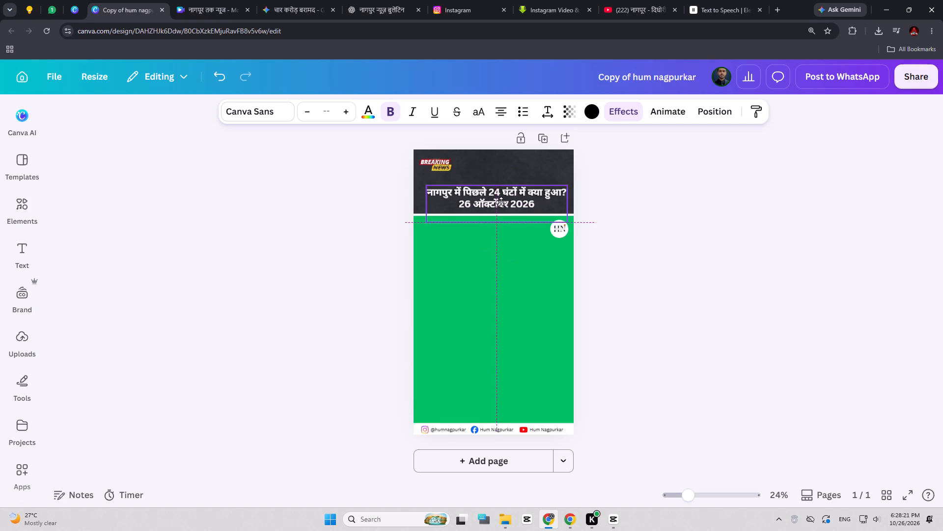
left_click_drag(501, 202, 501, 199)
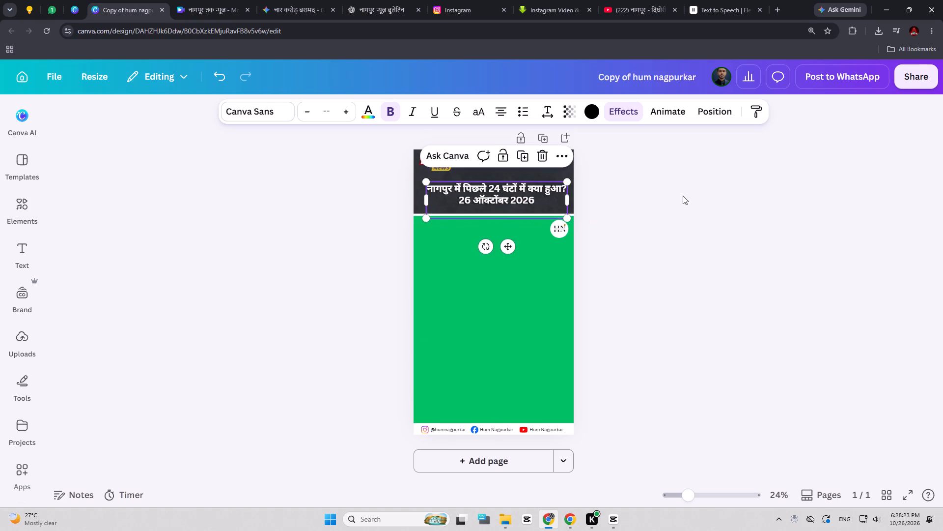
left_click(683, 196)
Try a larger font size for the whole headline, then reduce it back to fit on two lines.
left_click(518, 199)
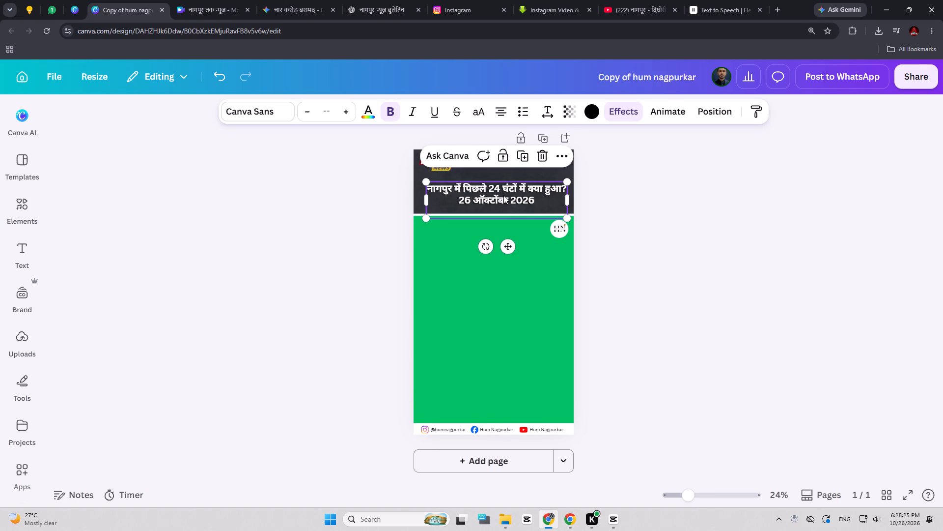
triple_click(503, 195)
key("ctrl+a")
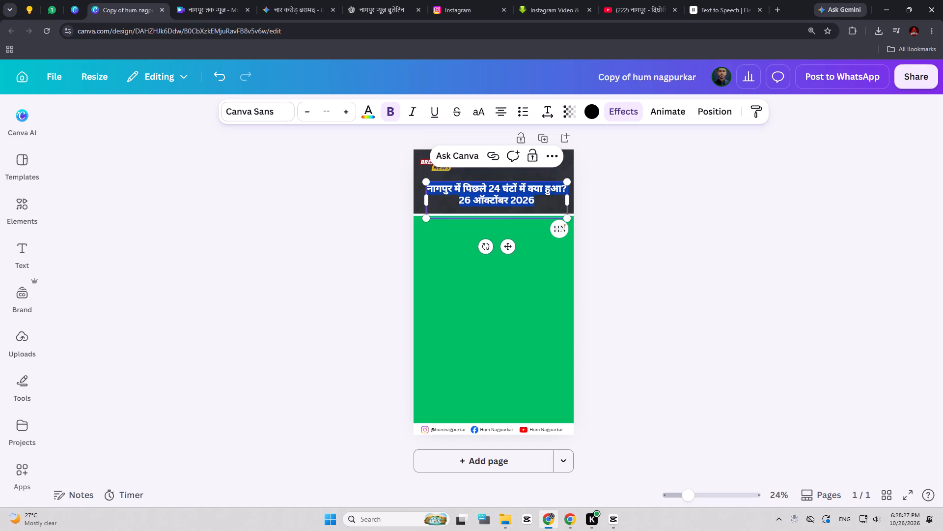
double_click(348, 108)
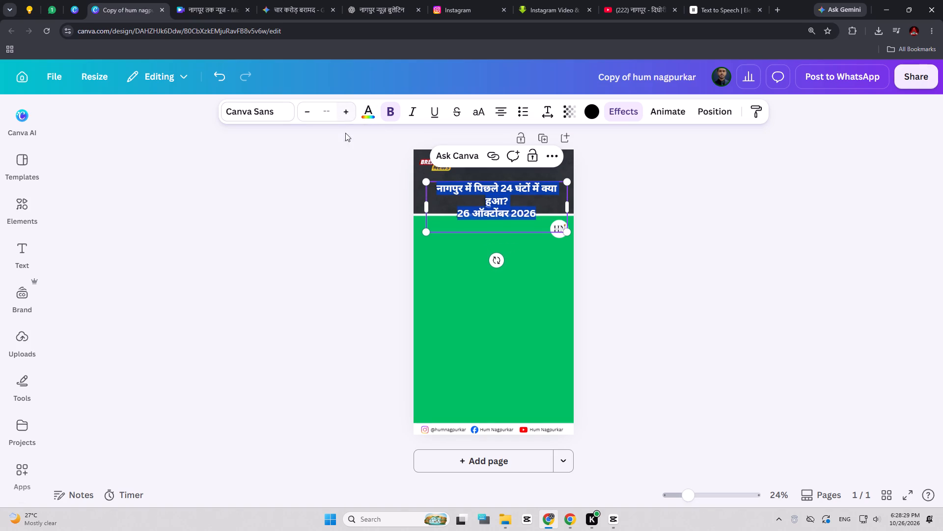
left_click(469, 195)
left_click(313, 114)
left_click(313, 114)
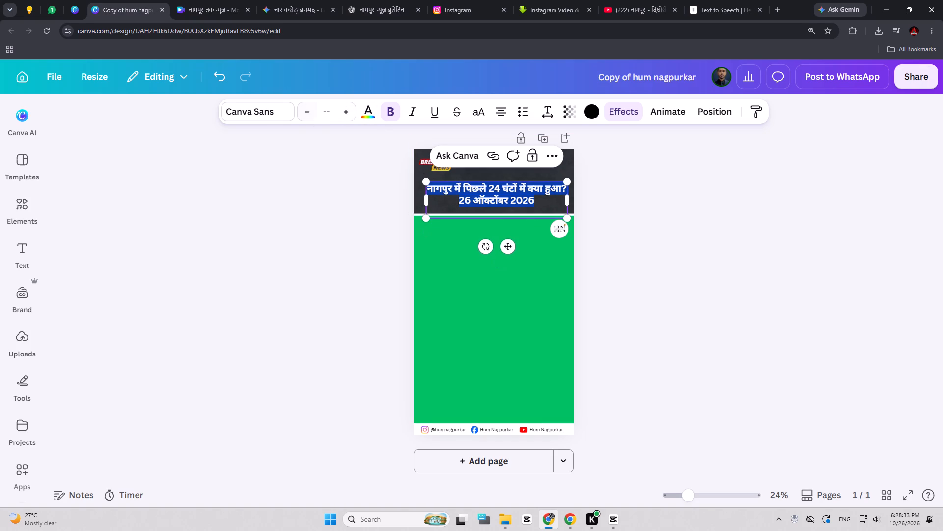
Nudge the headline slightly down within the dark header, keeping its horizontal alignment.
left_click(509, 244)
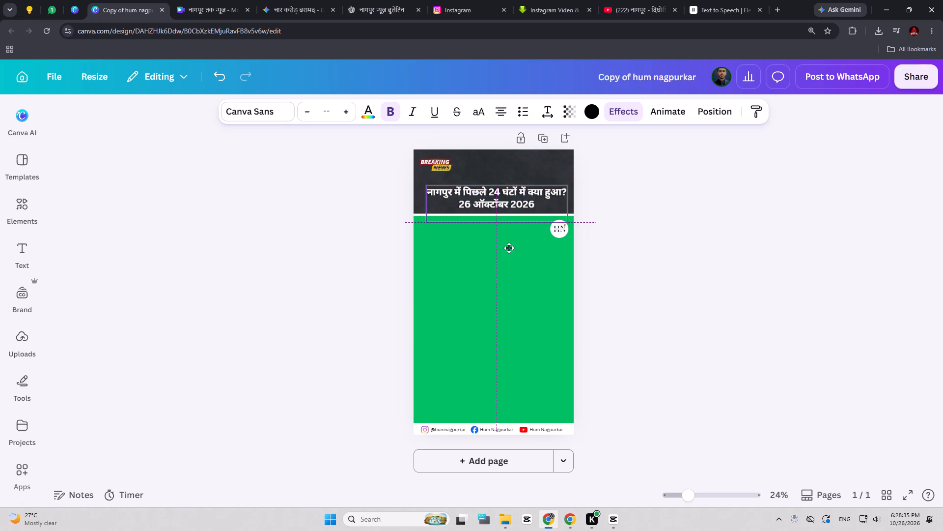
left_click(688, 223)
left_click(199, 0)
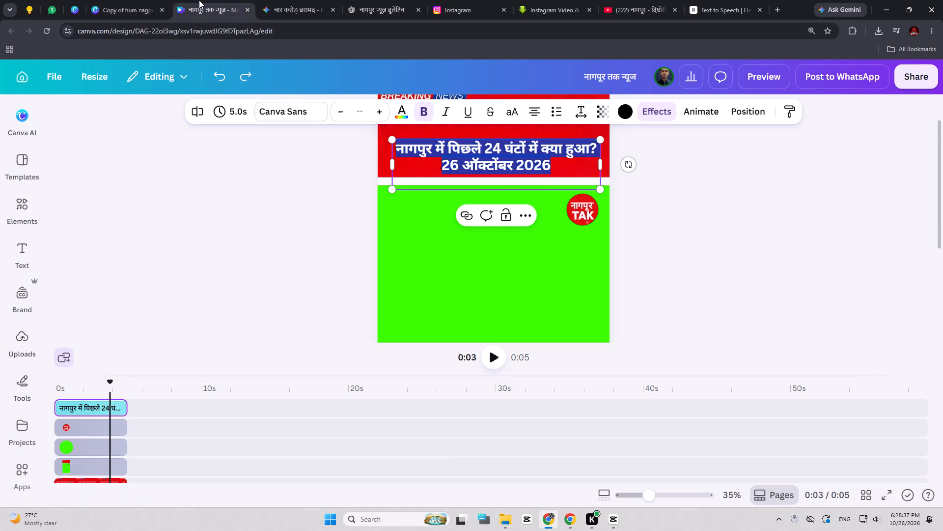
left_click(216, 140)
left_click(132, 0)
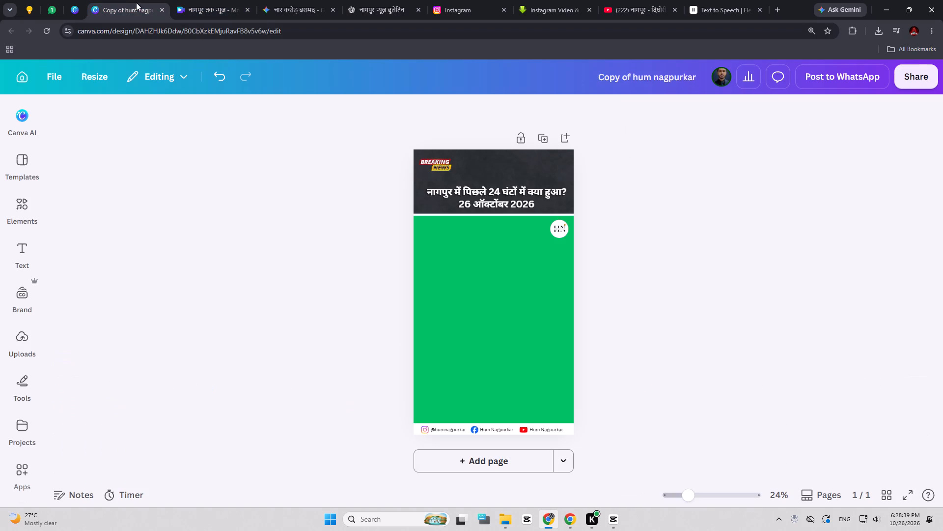
Download the Copy of hum nagpurkar design as a JPG at the maximum size.
left_click(907, 69)
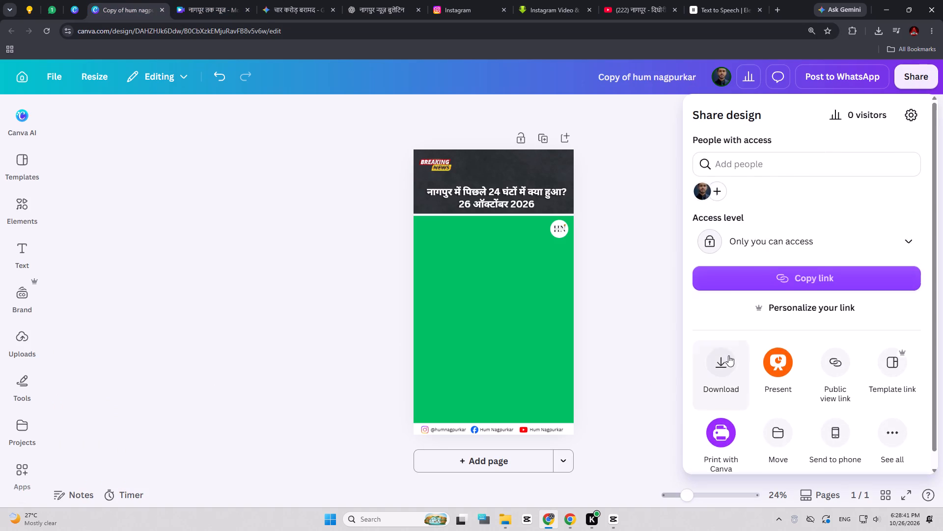
left_click(728, 355)
left_click_drag(848, 214, 883, 215)
left_click(897, 216)
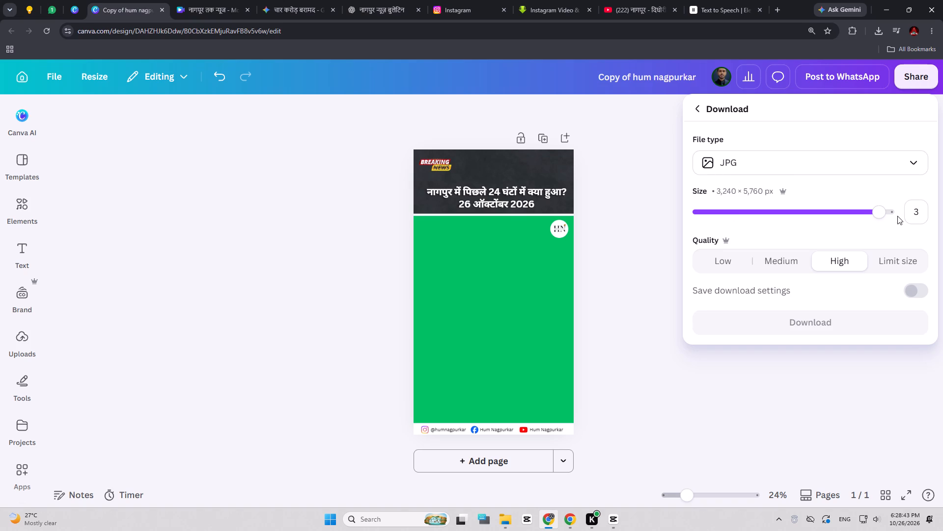
left_click(893, 213)
left_click(855, 329)
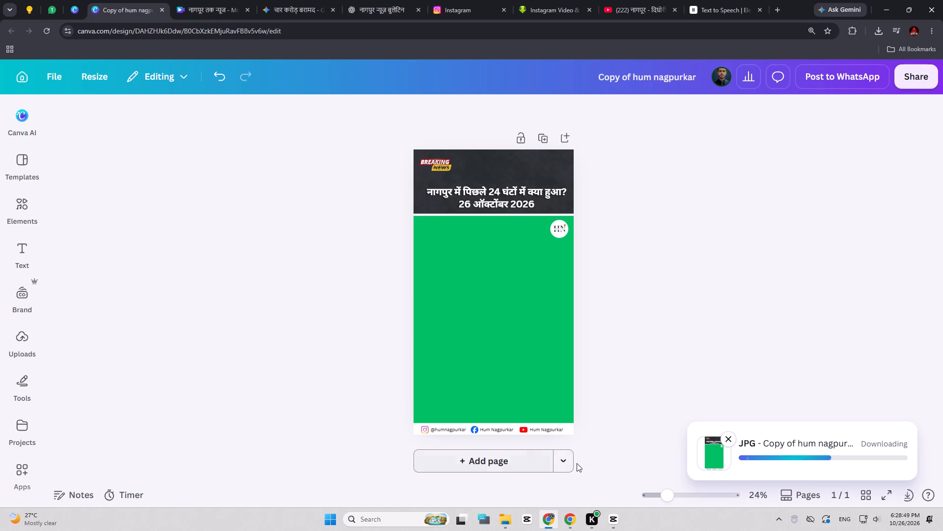
Switch to CapCut and import the new Copy of hum nagpurkar and नागपूर तक न्यूज (3) frame images from Downloads.
left_click(615, 519)
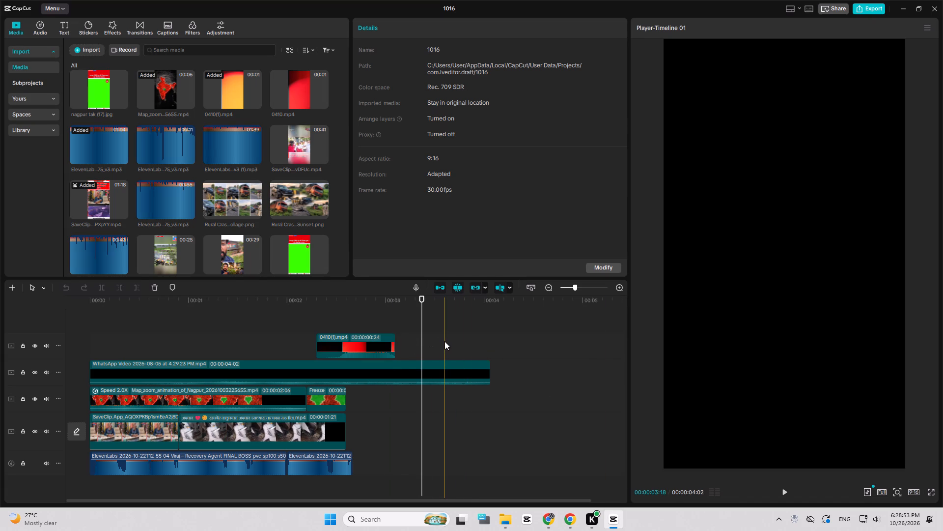
scroll(240, 225, "down", 6)
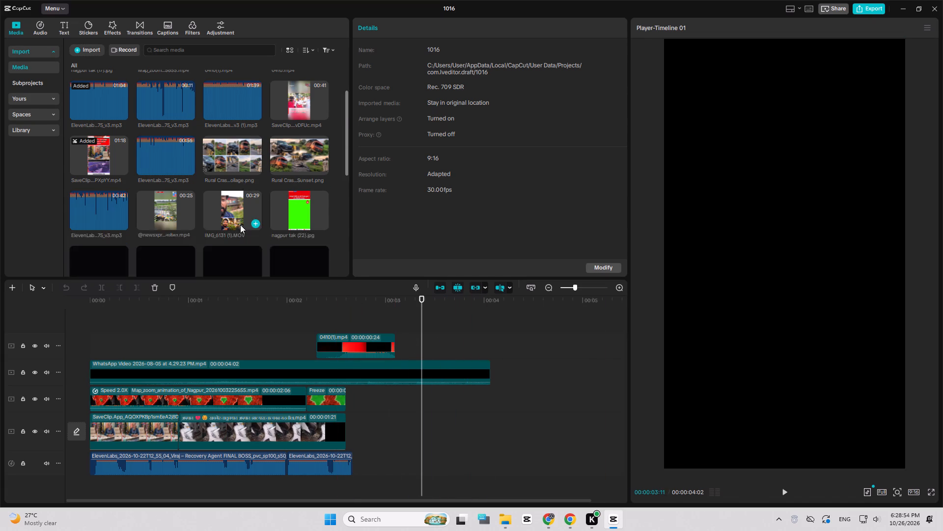
scroll(239, 224, "down", 12)
left_click(83, 50)
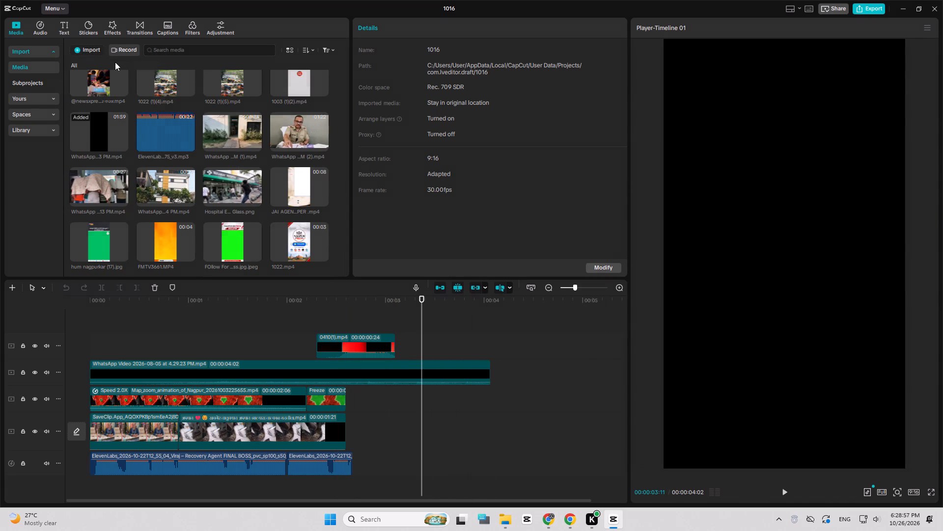
left_click(116, 72)
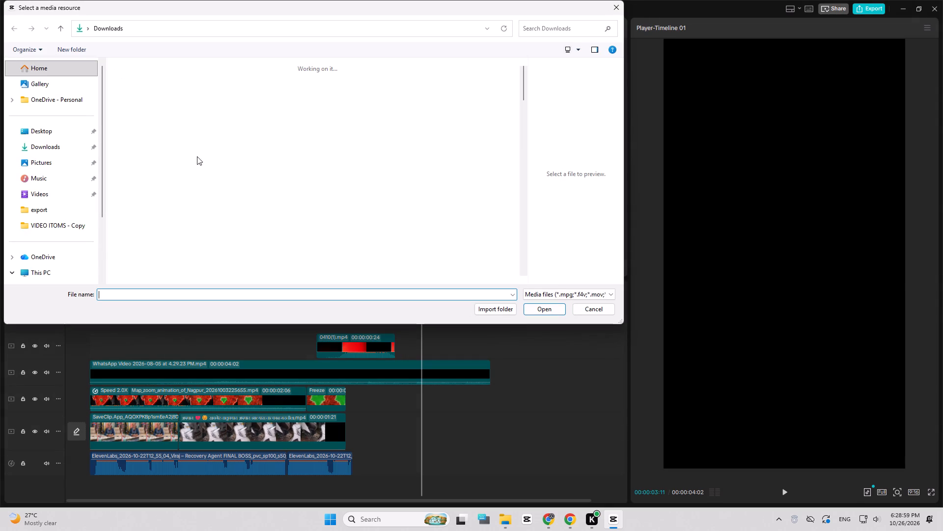
left_click(140, 99)
left_click(168, 98, "ctrl")
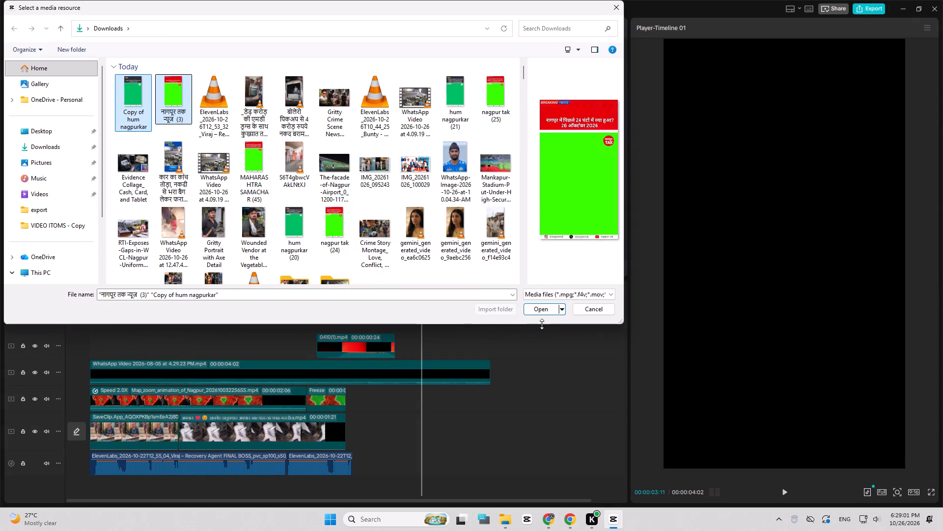
left_click(543, 314)
left_click(265, 257)
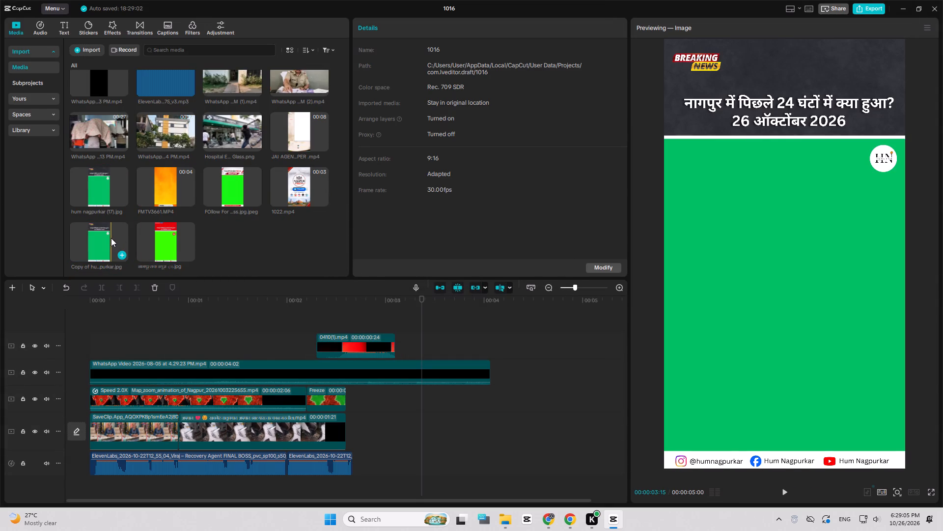
Place the red Nagpur Tak headline frame on a new top track at the start of the timeline.
left_click_drag(169, 242, 164, 295)
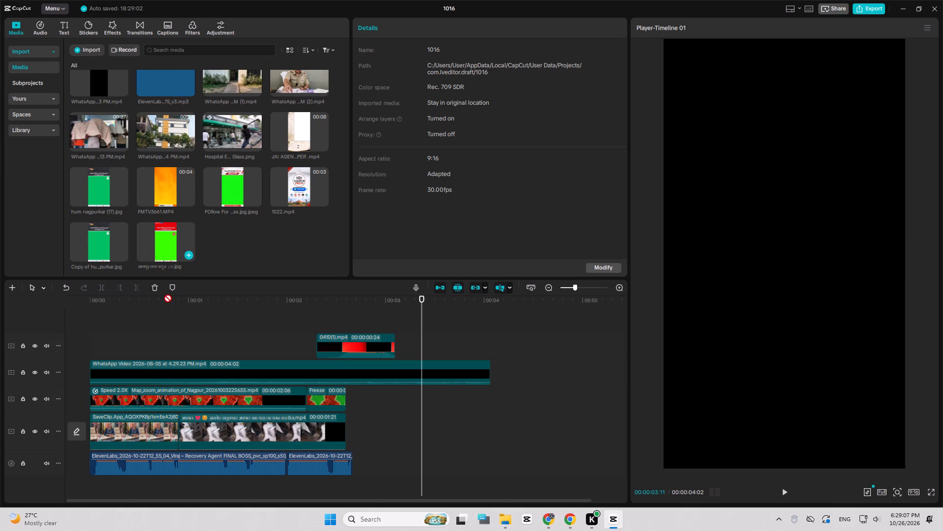
left_click_drag(164, 295, 72, 319)
Import the ElevenLabs voiceover audio dated 2026-10-26T12_53_32 from Downloads.
scroll(355, 346, "down", 7, "ctrl")
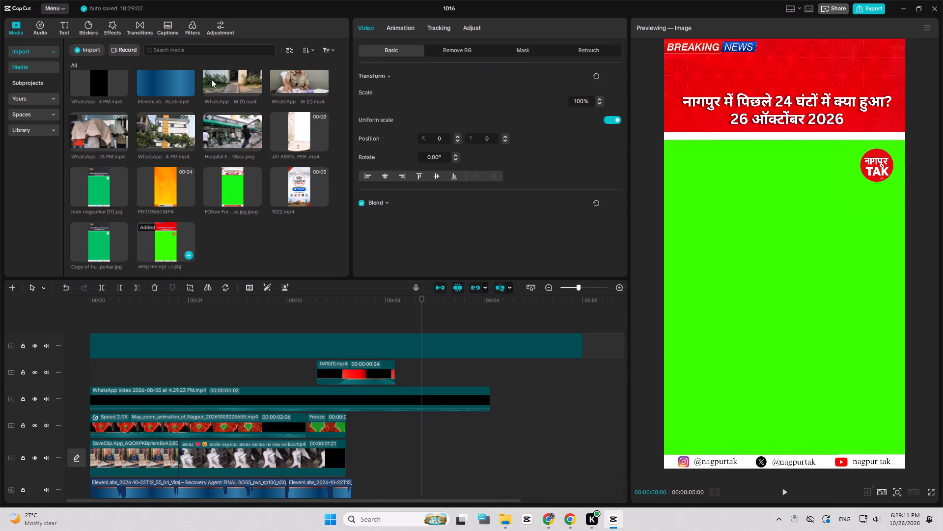
left_click(102, 48)
left_click(103, 70)
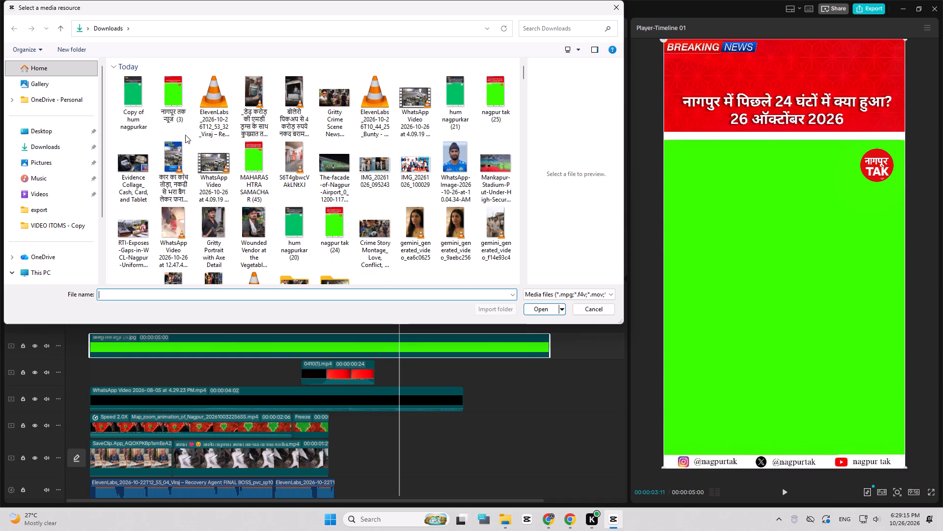
double_click(217, 107)
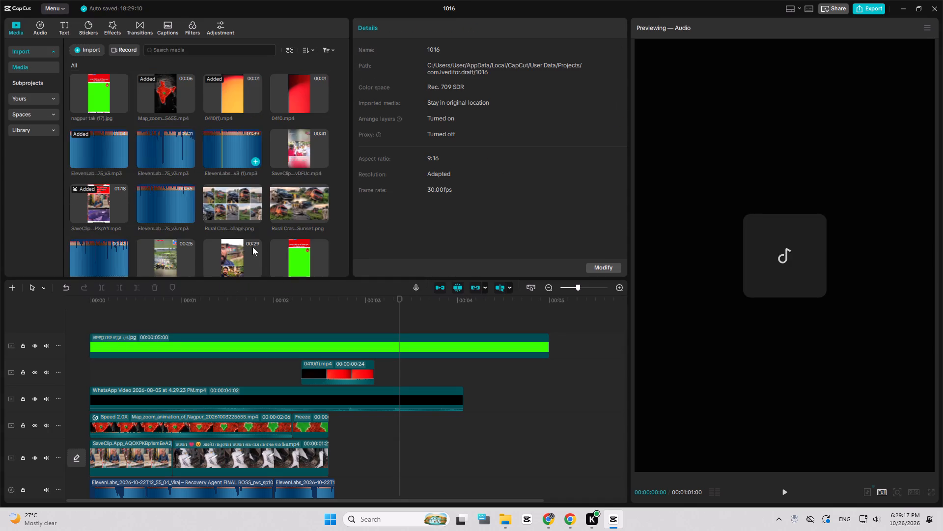
Add the imported voiceover to the audio track directly after the existing ElevenLabs clips.
left_click_drag(229, 239, 350, 490)
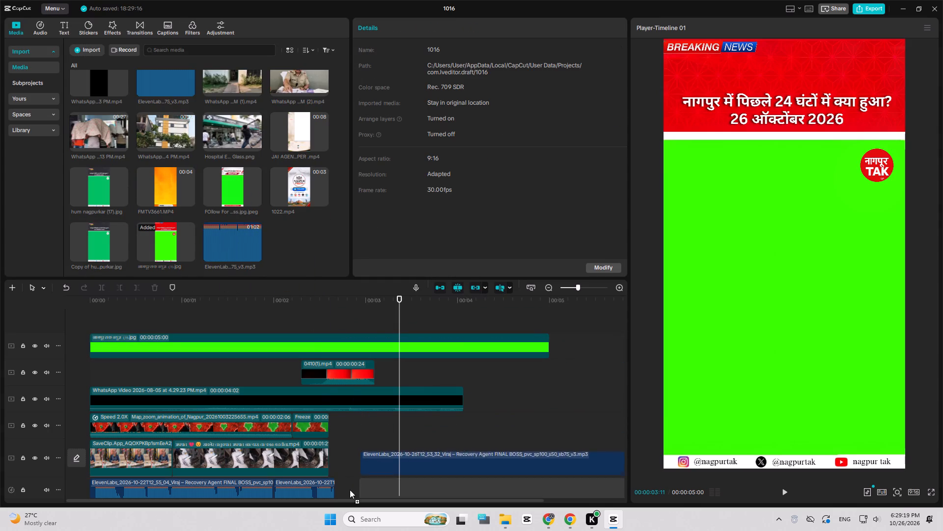
left_click_drag(350, 490, 337, 494)
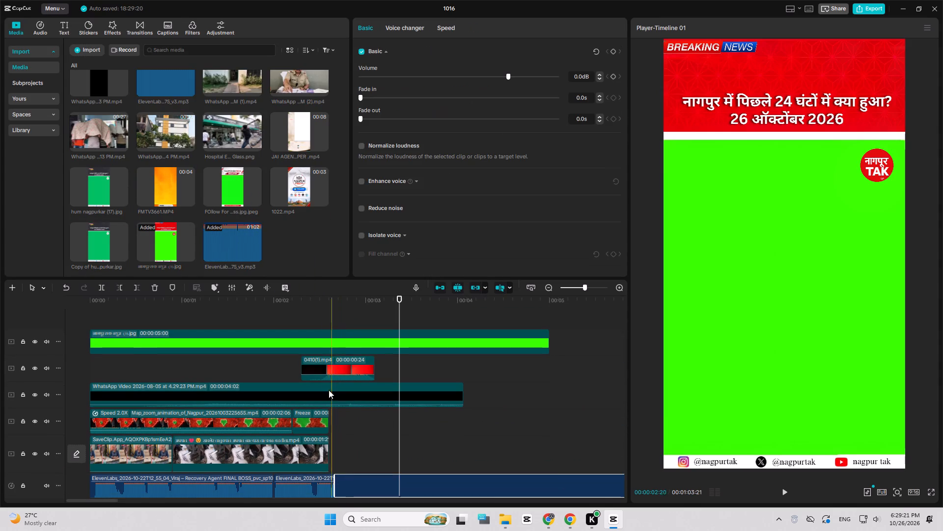
key("space")
key("space")
Check the preceding voice clip's volume and speed settings, and set the new voiceover's speed to 1.10x to match.
left_click(312, 480)
scroll(335, 455, "down", 1)
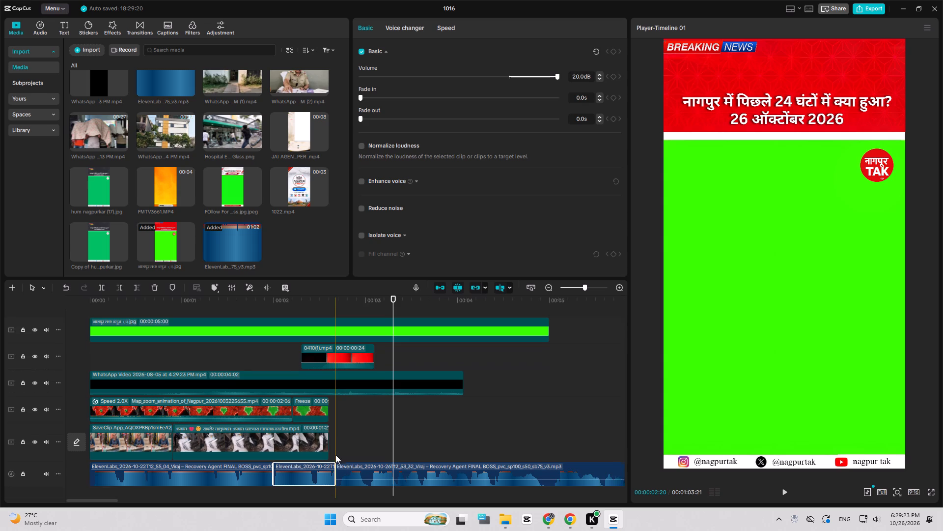
scroll(335, 455, "down", 1)
left_click(407, 26)
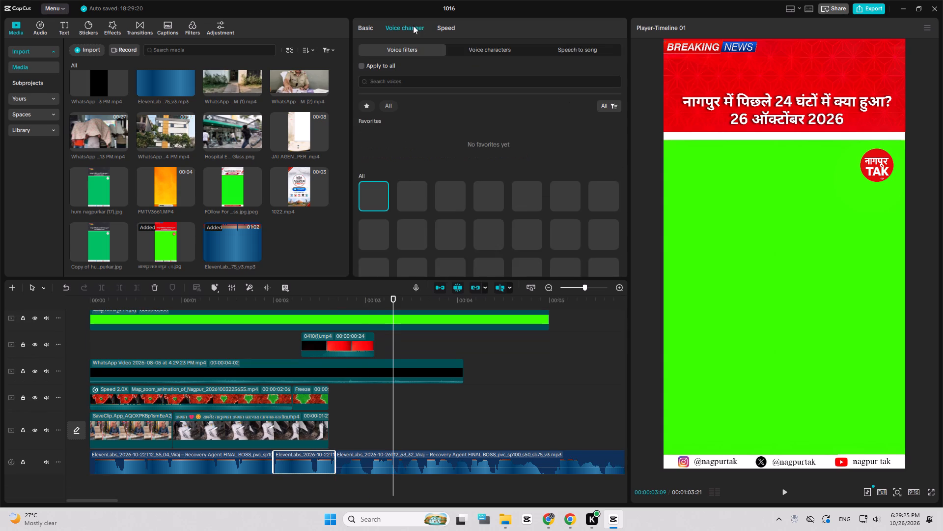
left_click(440, 30)
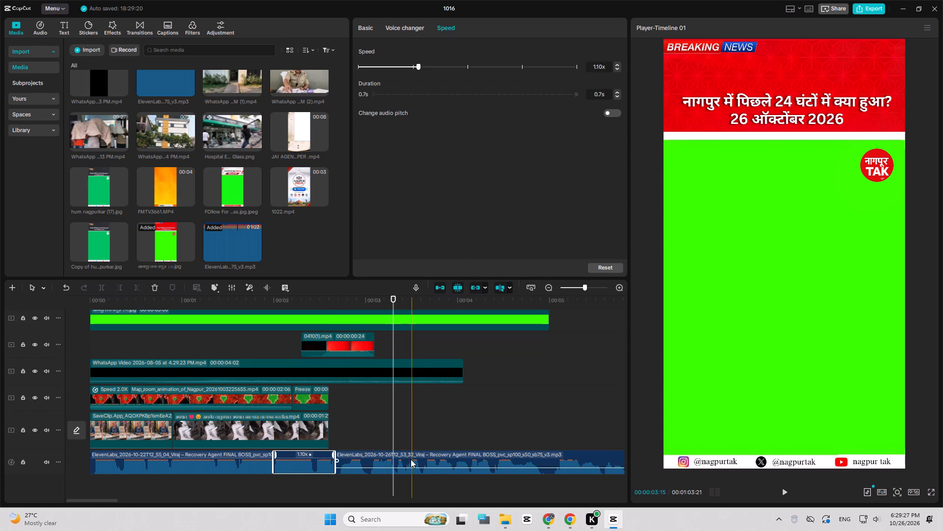
left_click(411, 459)
left_click_drag(605, 65, 600, 67)
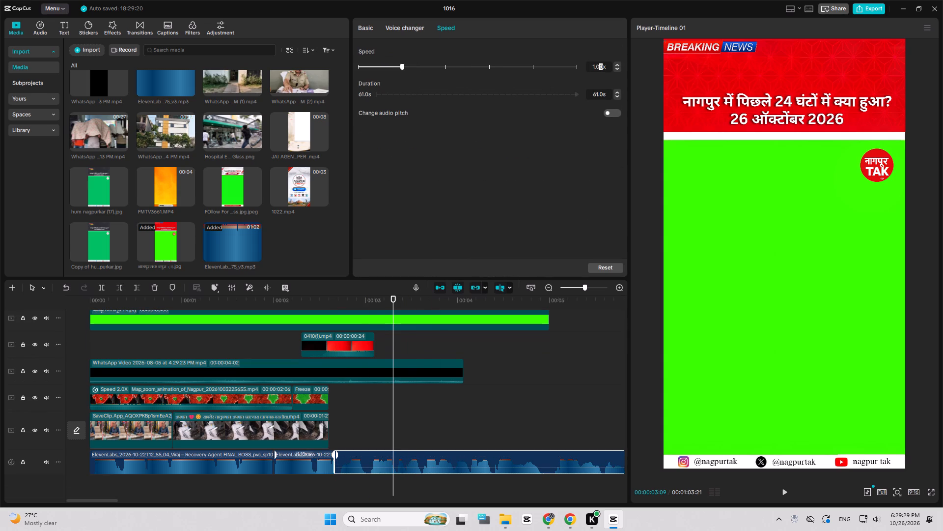
left_click_drag(600, 67, 597, 66)
key("1")
key("0")
left_click(551, 180)
Raise the new voiceover's volume to 20.0 dB.
left_click(367, 28)
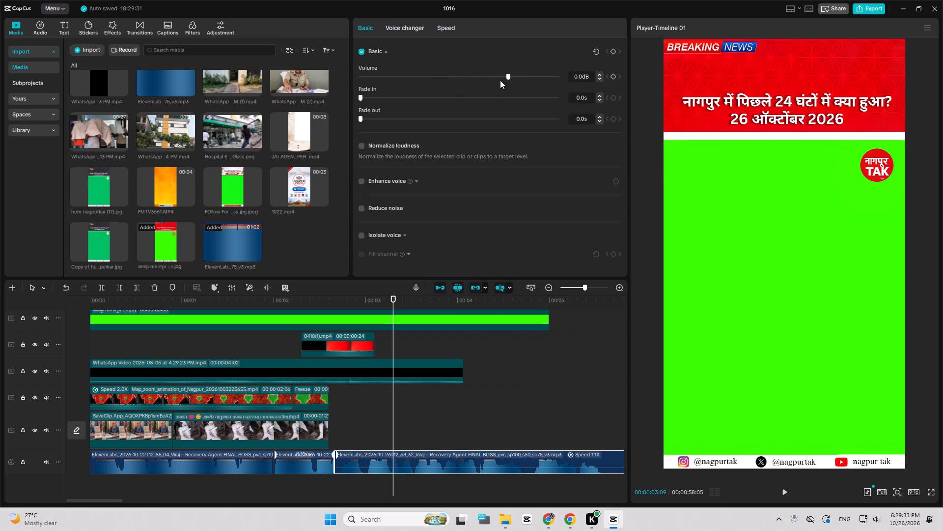
left_click_drag(522, 78, 611, 90)
Play the new voiceover, and play the timeline from its start to check the sound.
key("space")
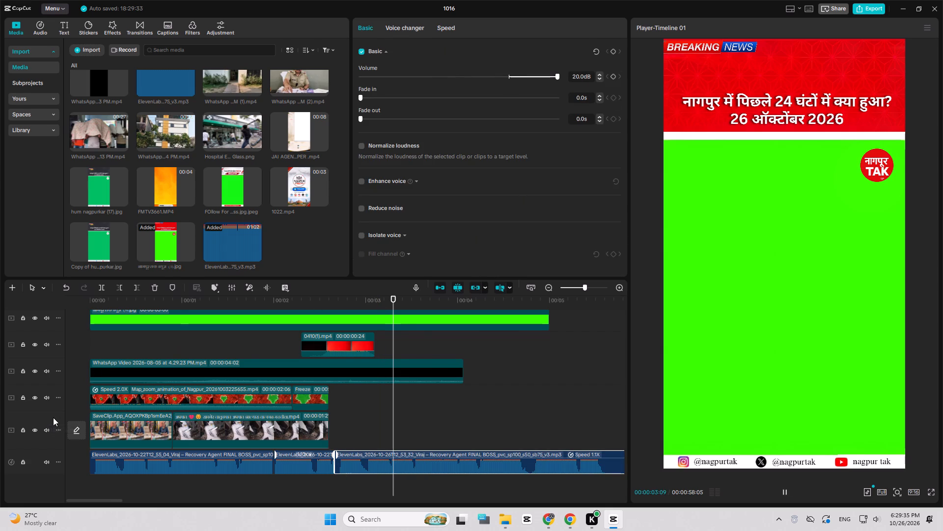
key("space")
key("space")
key("space")
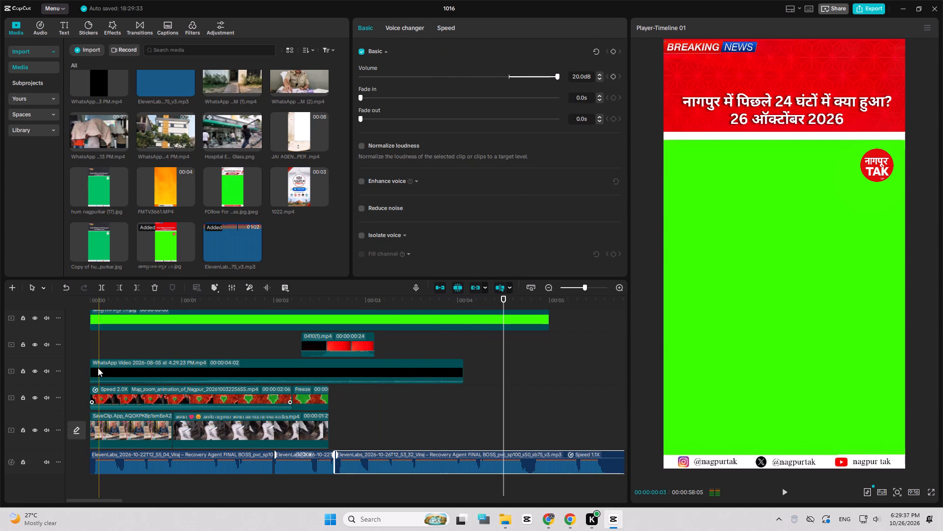
left_click_drag(118, 307, 50, 307)
key("space")
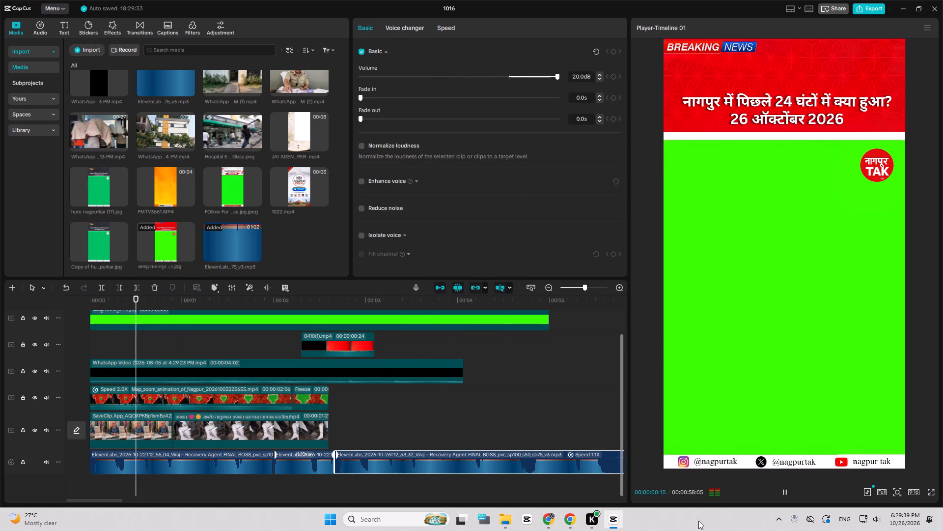
Adjust the system output volume for listening to the playback.
left_click(876, 526)
left_click(854, 465)
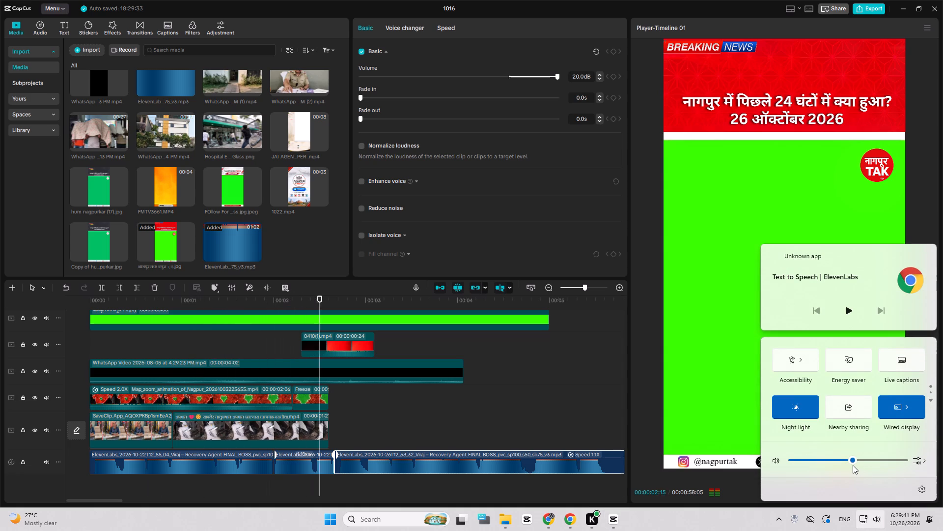
Listen on through the new voiceover and trim away its opening up to about 00:00:06:02 on the timeline.
left_click(448, 467)
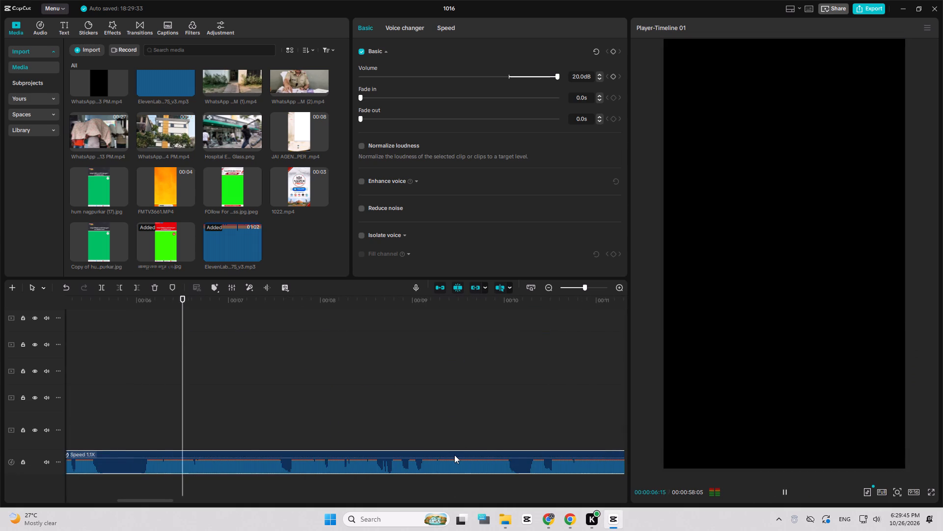
key("space")
left_click(454, 455)
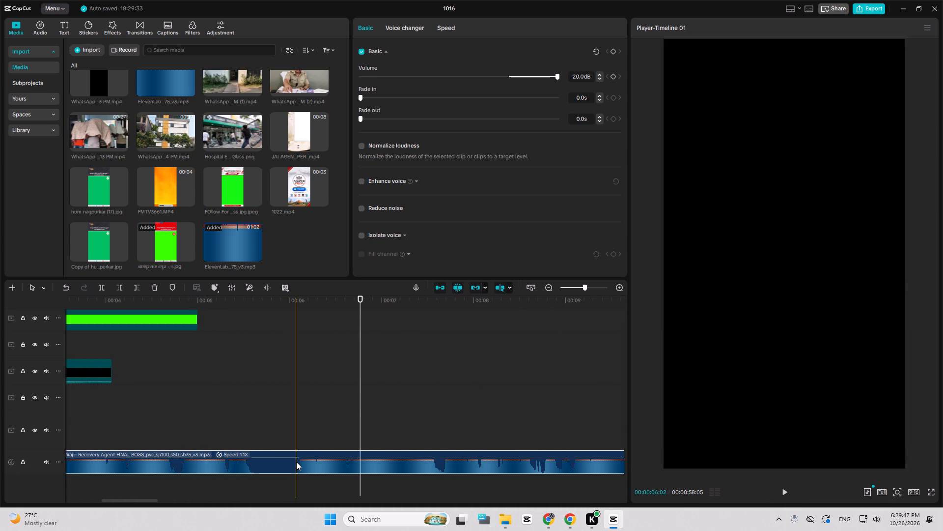
key("q")
Move the trimmed voiceover back along the audio track so it starts right after the existing voice clips.
left_click_drag(317, 471, 252, 470)
left_click_drag(252, 470, 306, 470)
left_click_drag(481, 470, 231, 480)
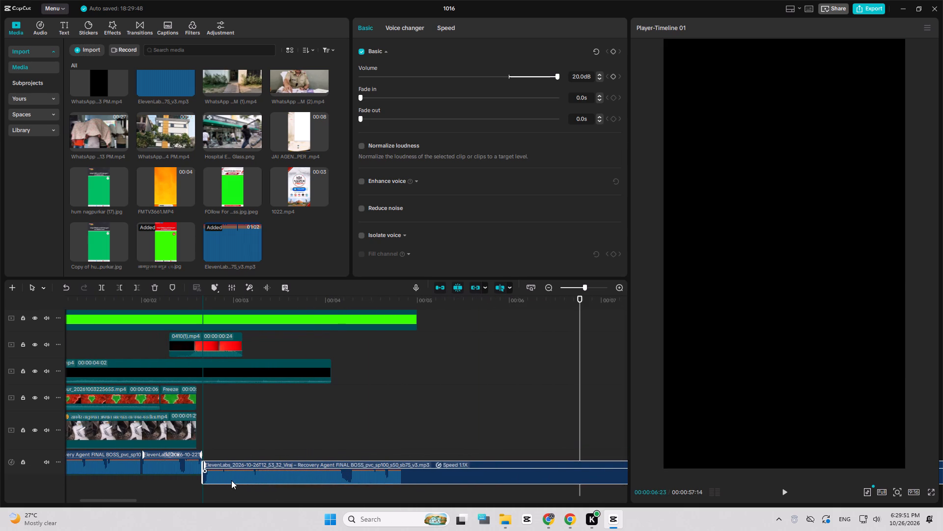
left_click_drag(231, 480, 232, 473)
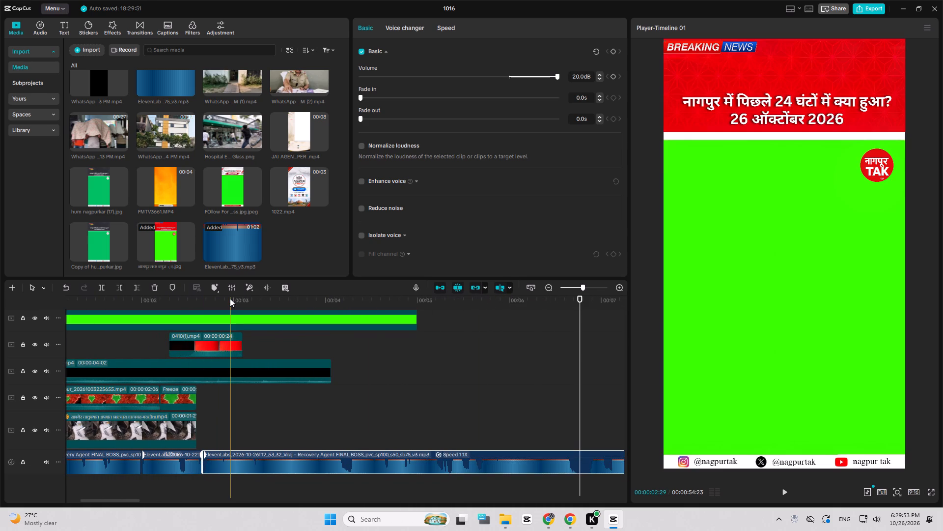
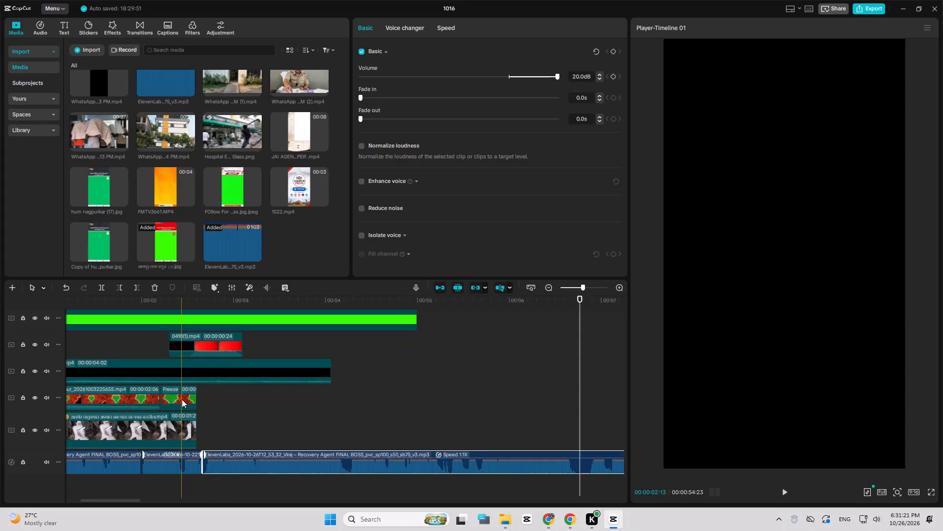
Play the timeline's opening and remove the green area of the dated Nagpur Tak headline frame with Chroma key.
left_click_drag(182, 399, 159, 403)
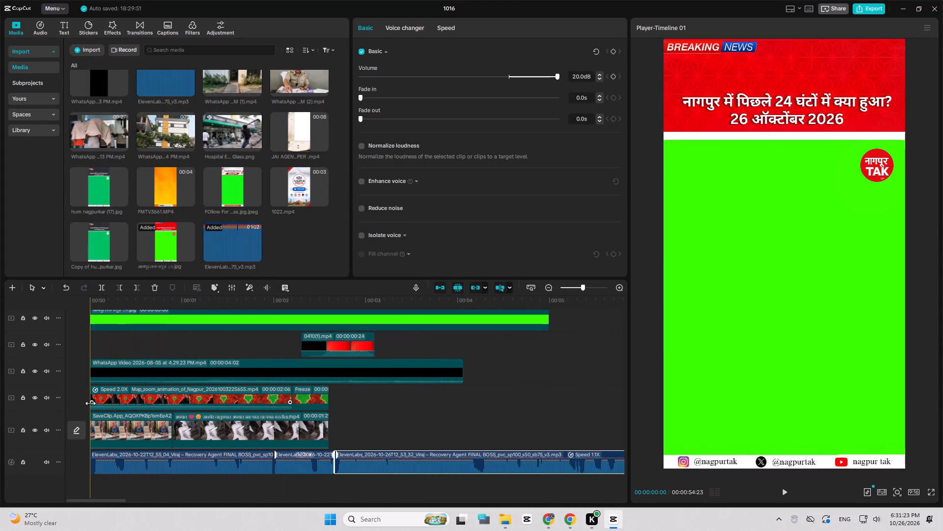
key("space")
key("space")
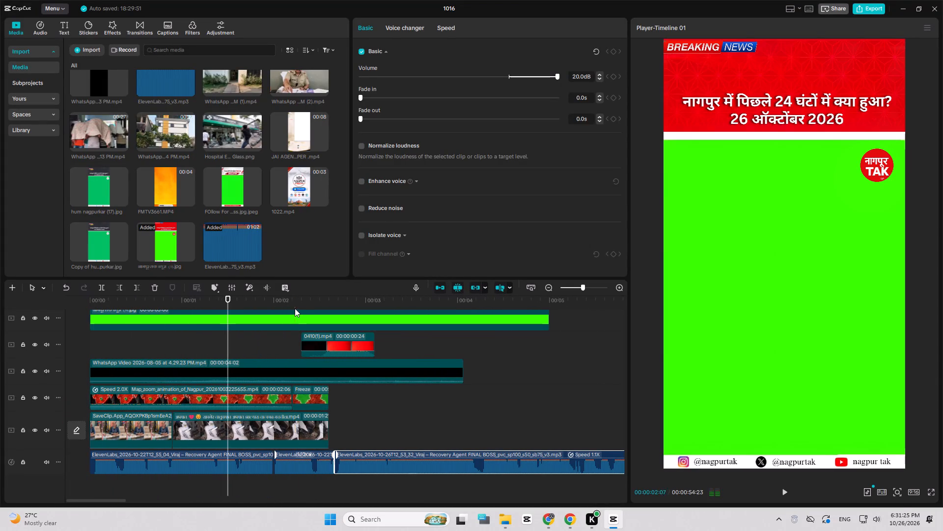
left_click(295, 308)
left_click(299, 319)
left_click(457, 44)
left_click(453, 47)
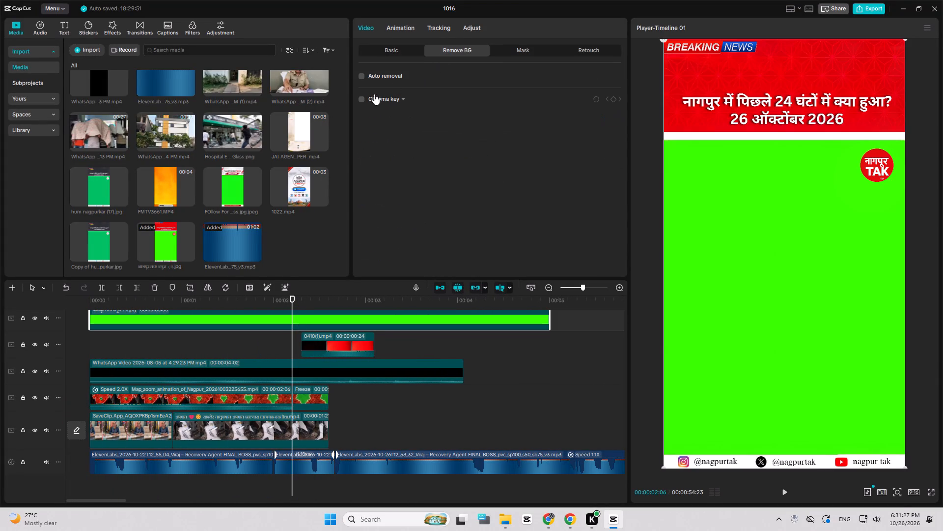
left_click(360, 99)
left_click(782, 268)
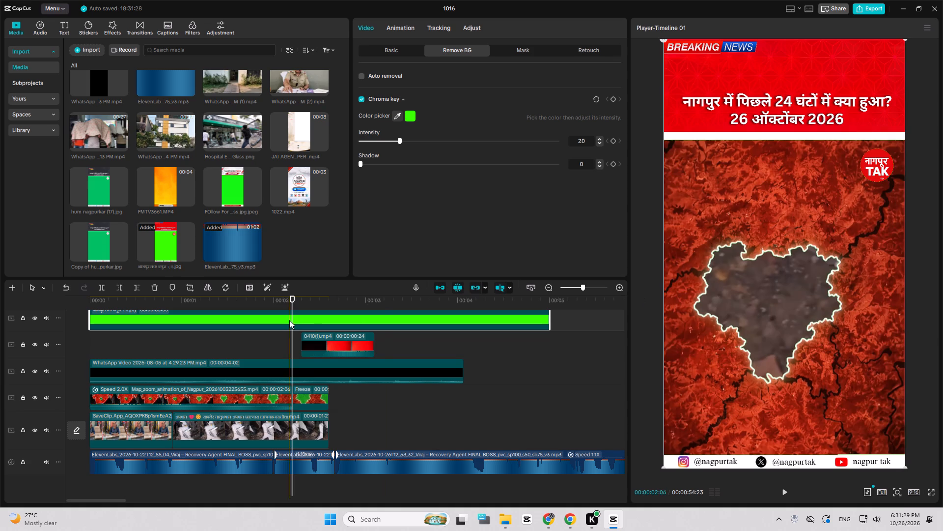
Play the timeline from its start and split the voiceover at both edges of the pause near 00:00:06:21.
left_click_drag(292, 306, 50, 298)
key("space")
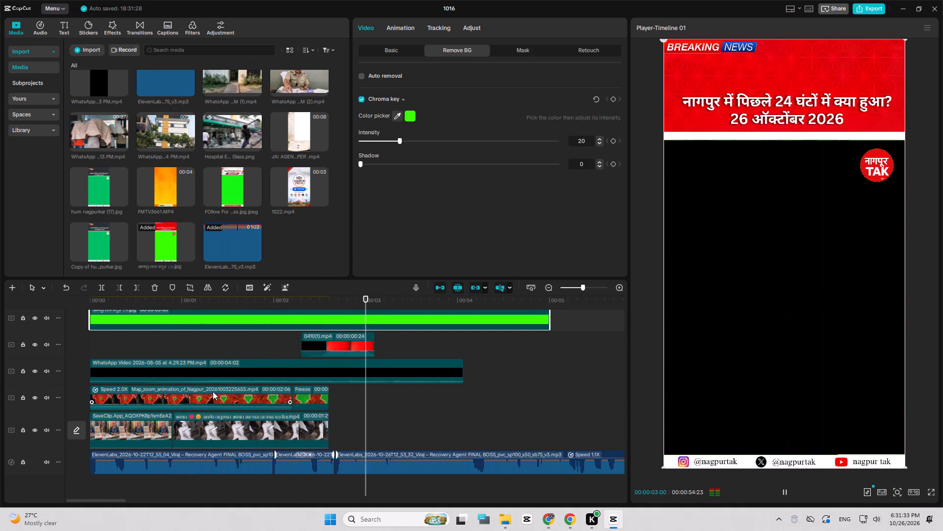
left_click(378, 396)
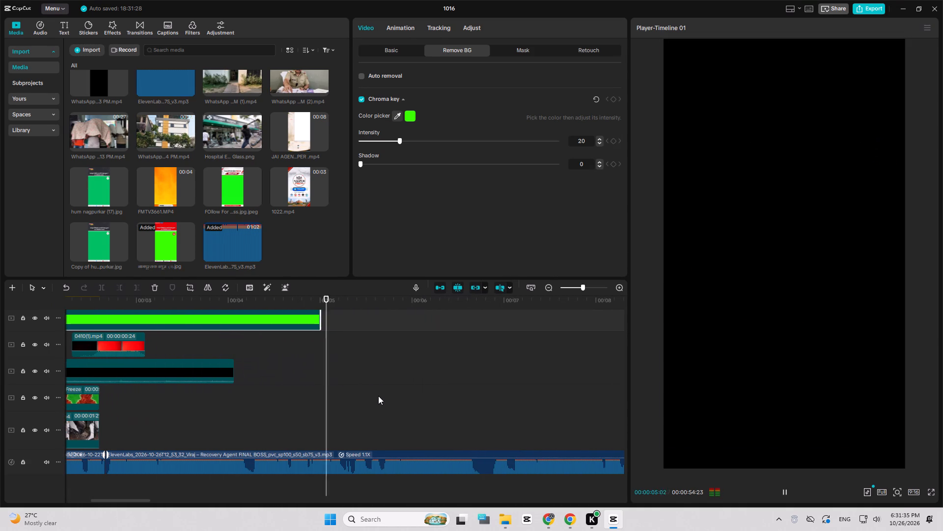
key("space")
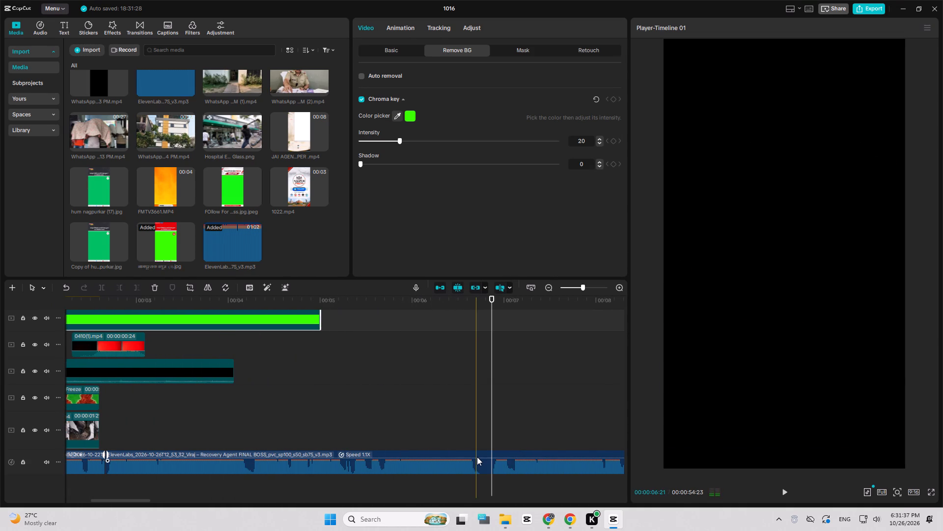
left_click(477, 457)
key("b")
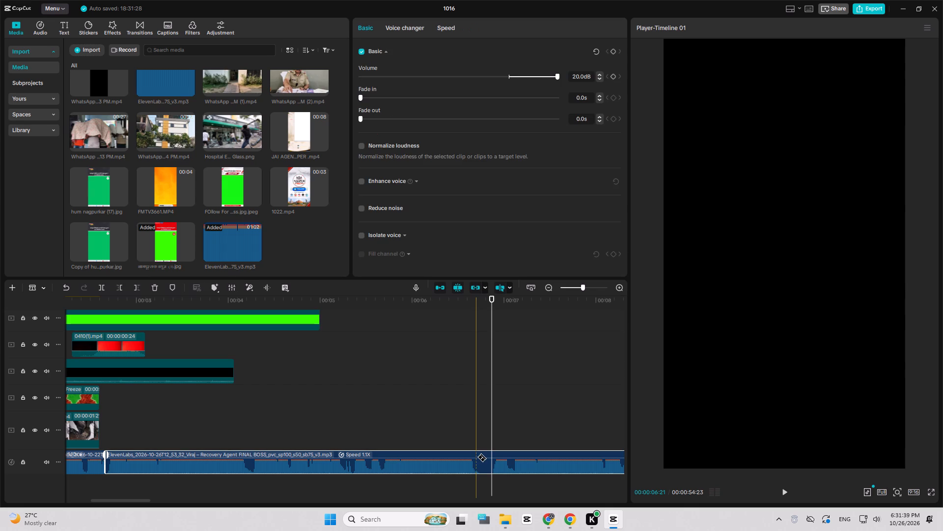
left_click(477, 457)
key("space")
key("space")
left_click(492, 455)
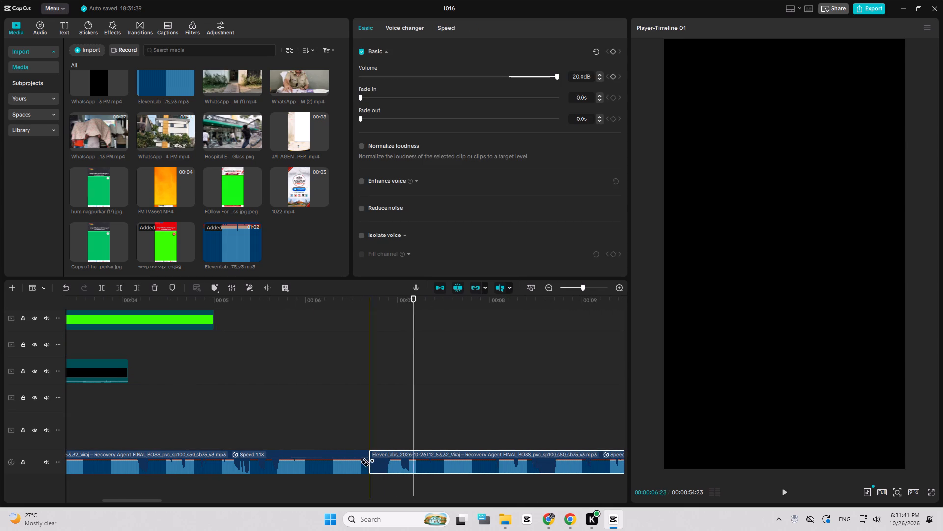
left_click(387, 456)
Listen on and split the voiceover at both edges of the pause, at about 00:00:08:17 and 00:00:08:21.
key("space")
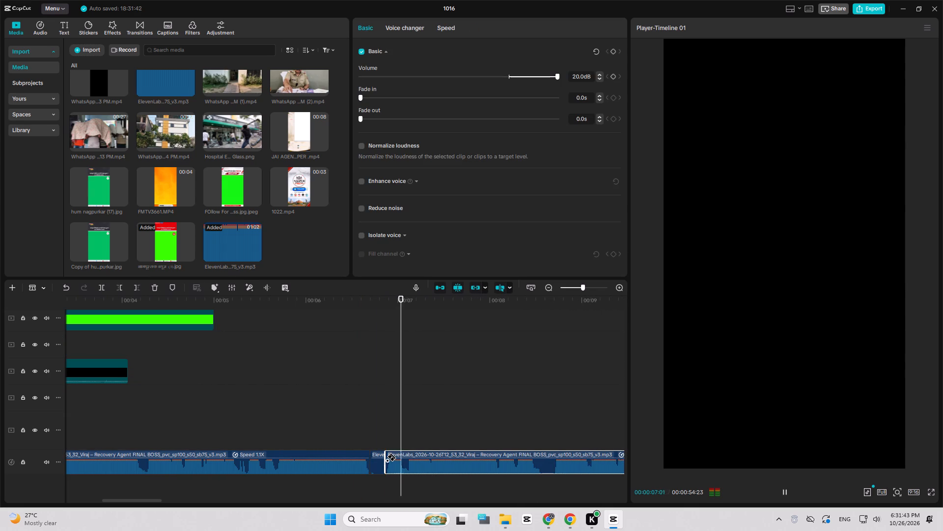
left_click(387, 456)
key("space")
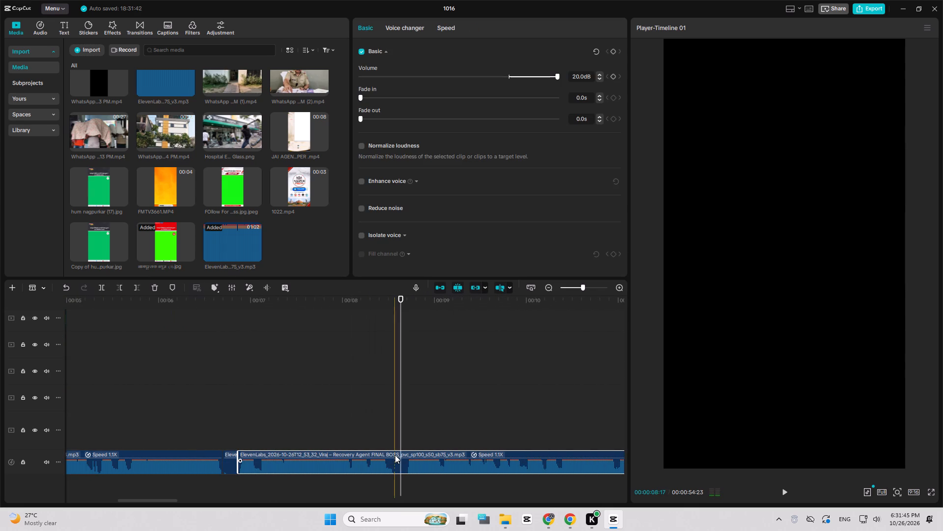
left_click(395, 455)
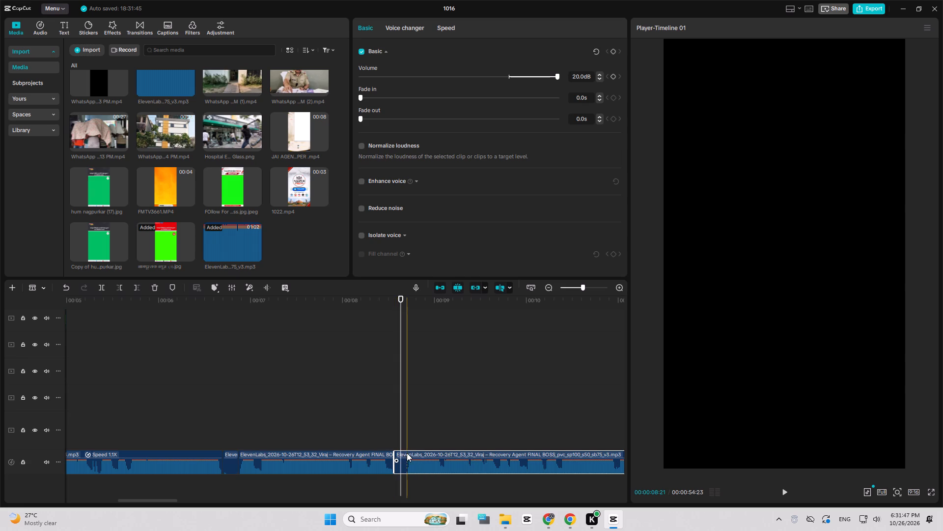
double_click(407, 453)
Listen on and split the voiceover at both edges of the pause, at about 00:00:11:20 and 00:00:11:29.
key("space")
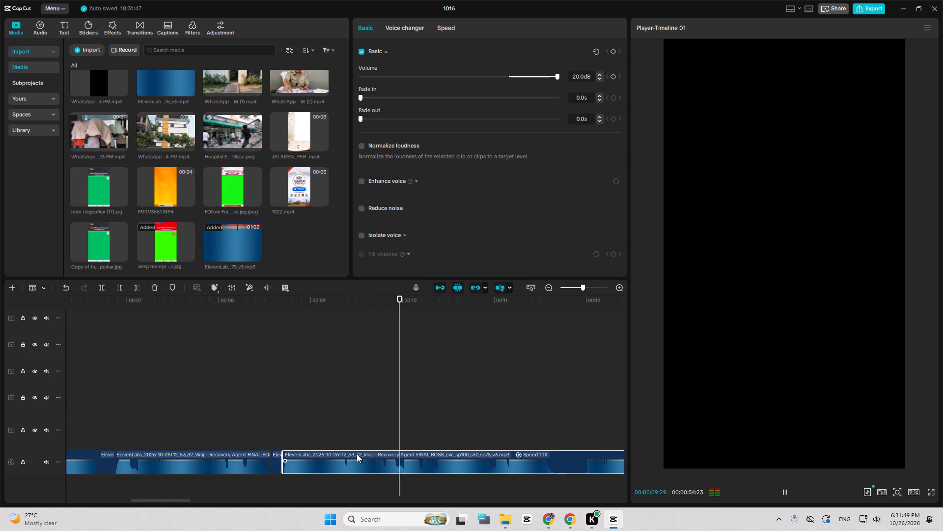
left_click(357, 454)
key("space")
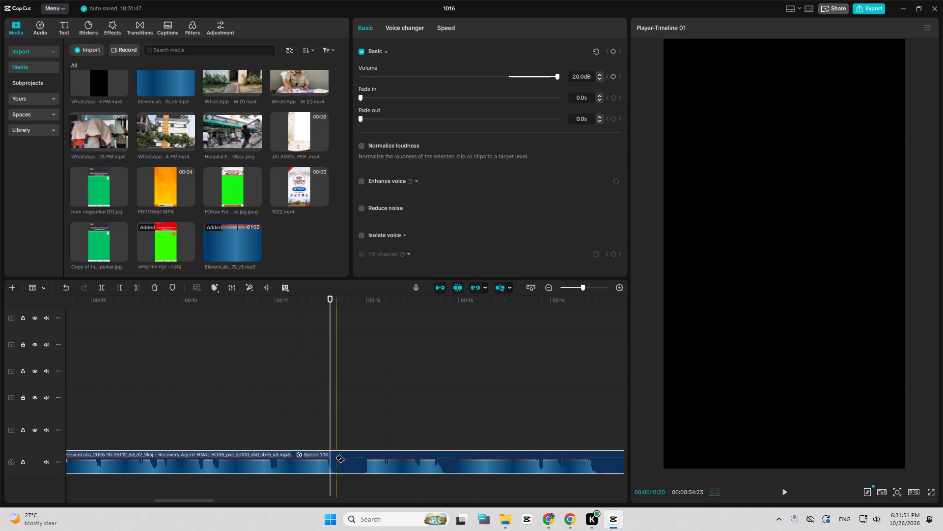
left_click(332, 456)
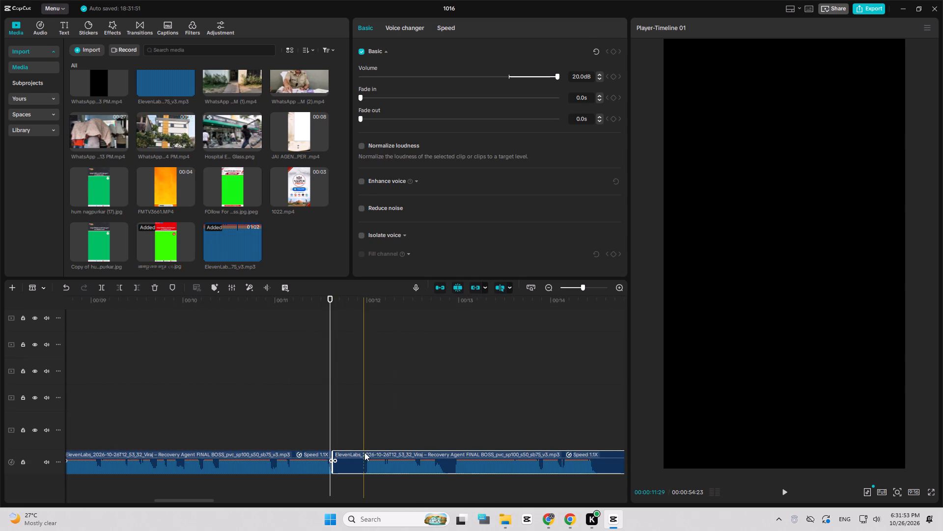
left_click(364, 452)
Listen on and split the voiceover at both edges of the short pause near 00:00:12:25.
key("space")
left_click(364, 452)
key("space")
left_click(348, 452)
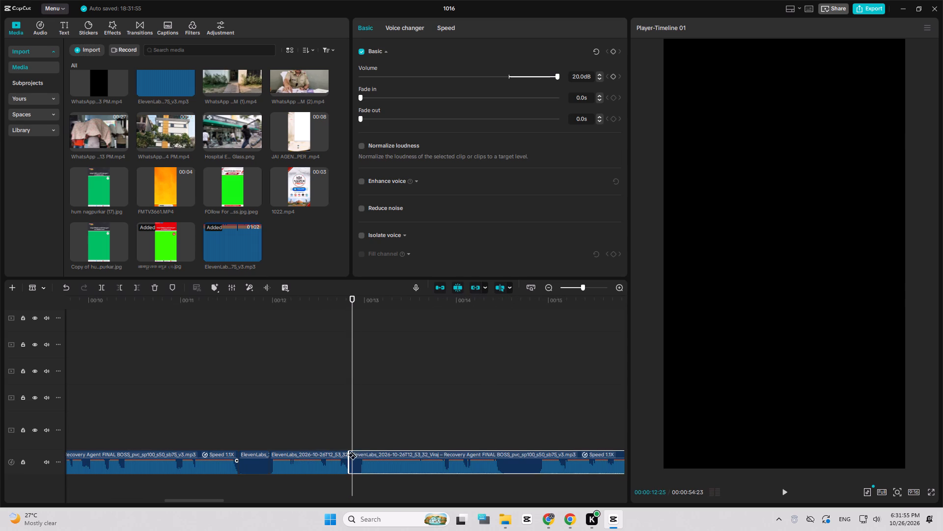
double_click(360, 453)
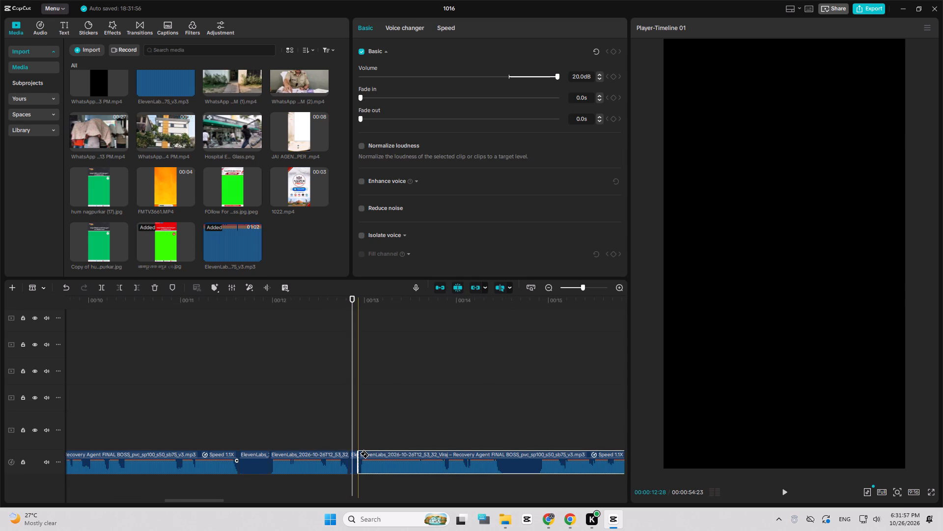
Split the voiceover at both edges of the two pauses starting near 00:00:14:14 and 00:00:17:24.
left_click(435, 454)
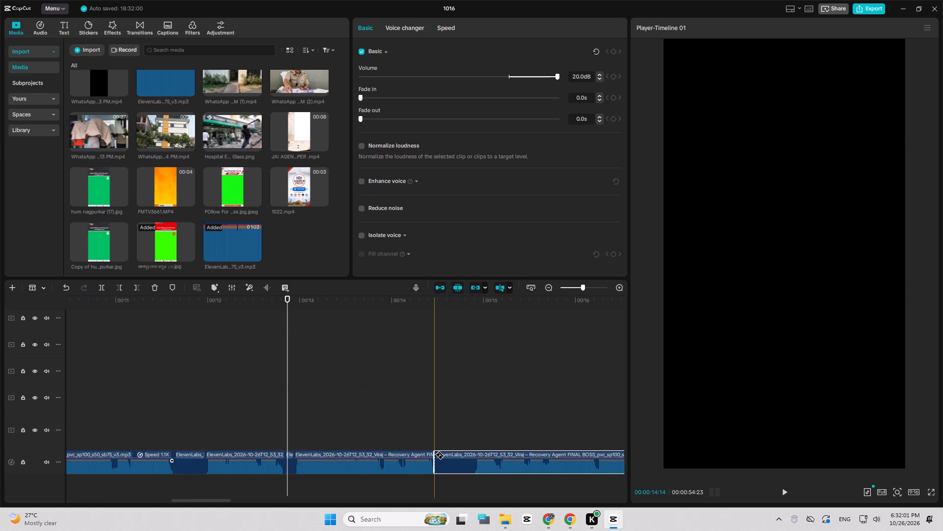
key("space")
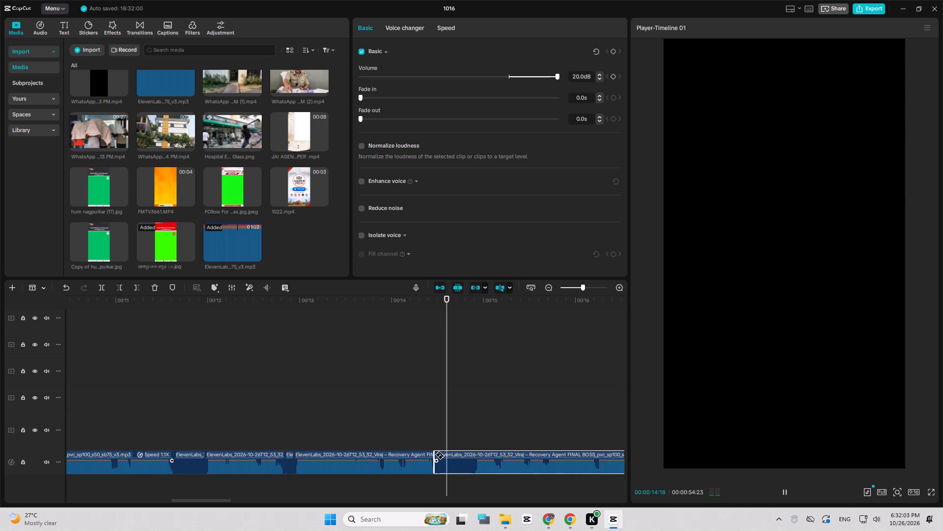
key("space")
double_click(475, 453)
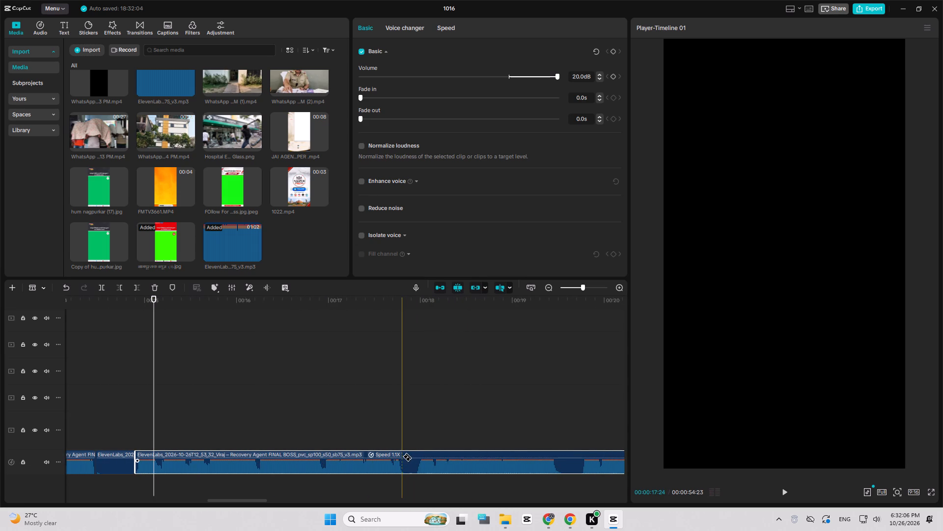
left_click(402, 456)
left_click(417, 455)
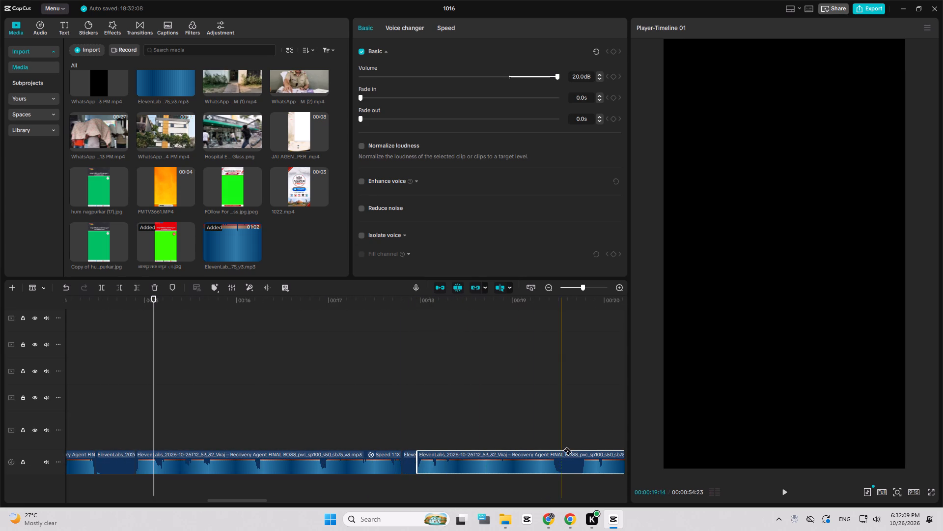
Split the voiceover at both edges of the two pauses near 00:00:19:14 and 00:00:21:14.
left_click(555, 455)
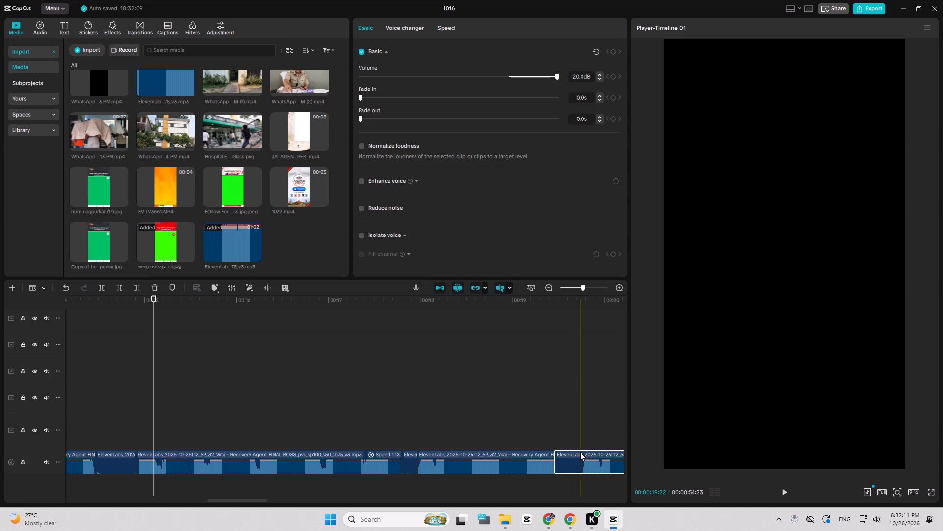
left_click(580, 452)
left_click_drag(577, 452, 480, 451)
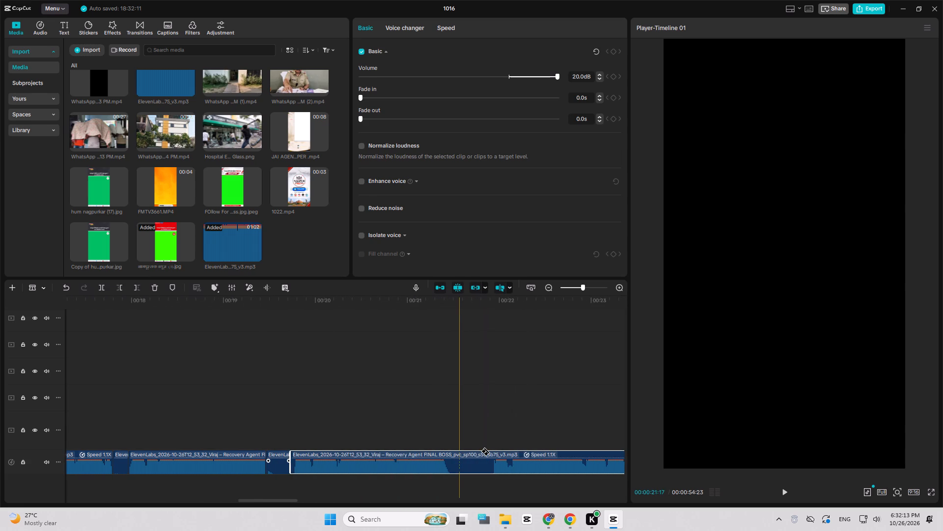
left_click(447, 455)
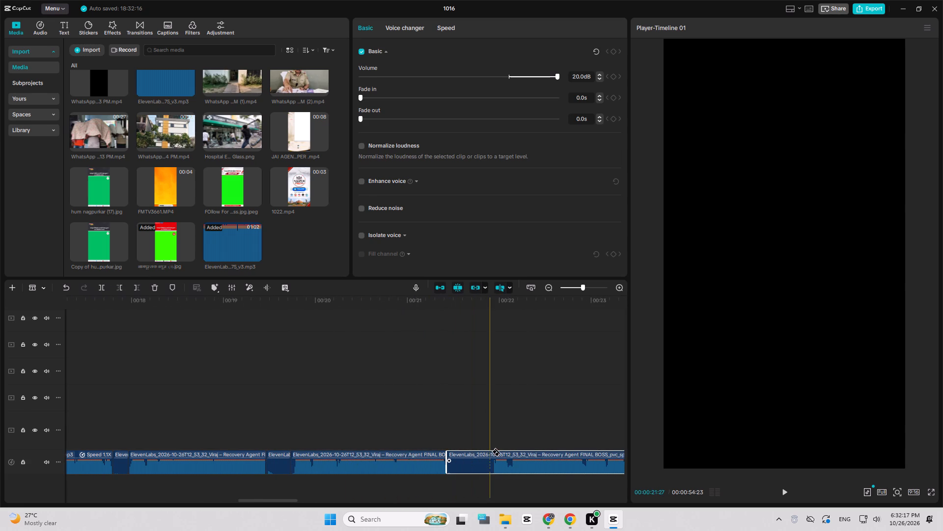
left_click(492, 453)
left_click_drag(492, 453, 368, 458)
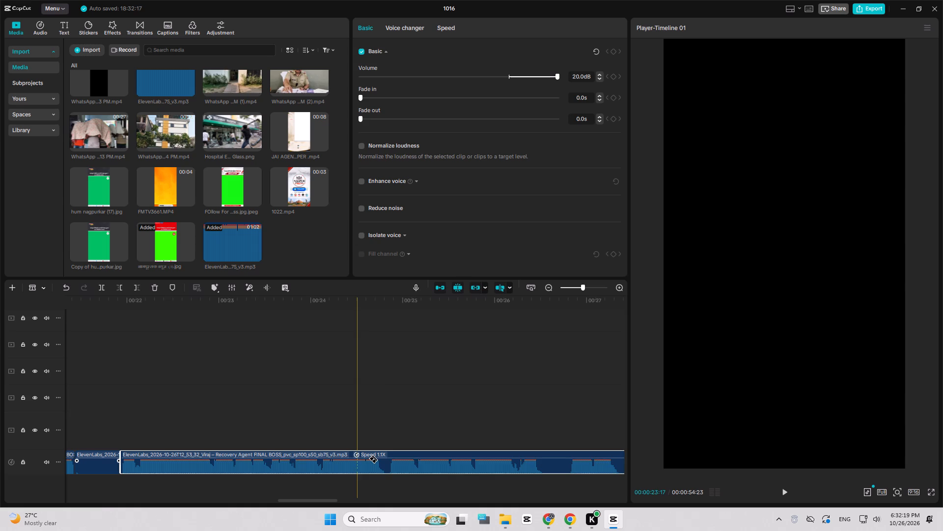
Split the voiceover at both edges of the two pauses near 00:00:24:26 and 00:00:26:15.
left_click(380, 453)
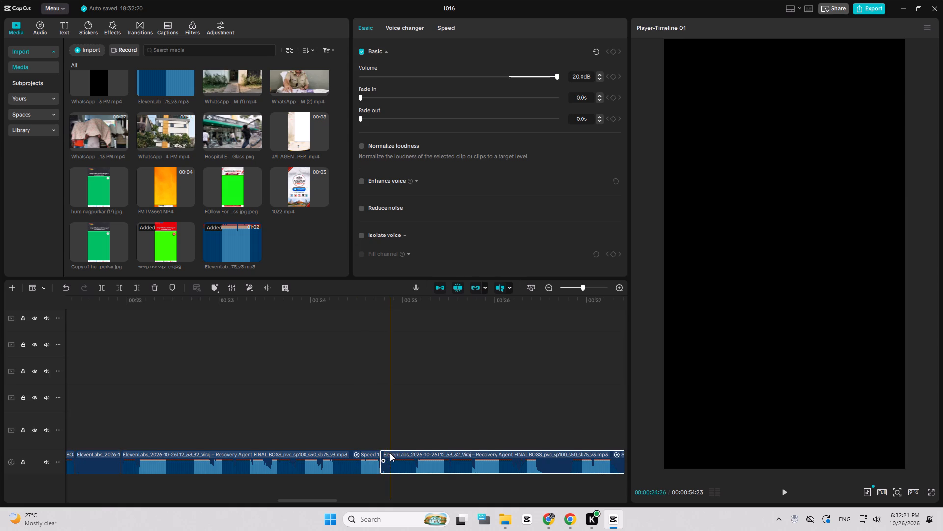
left_click(390, 453)
left_click_drag(390, 453, 326, 454)
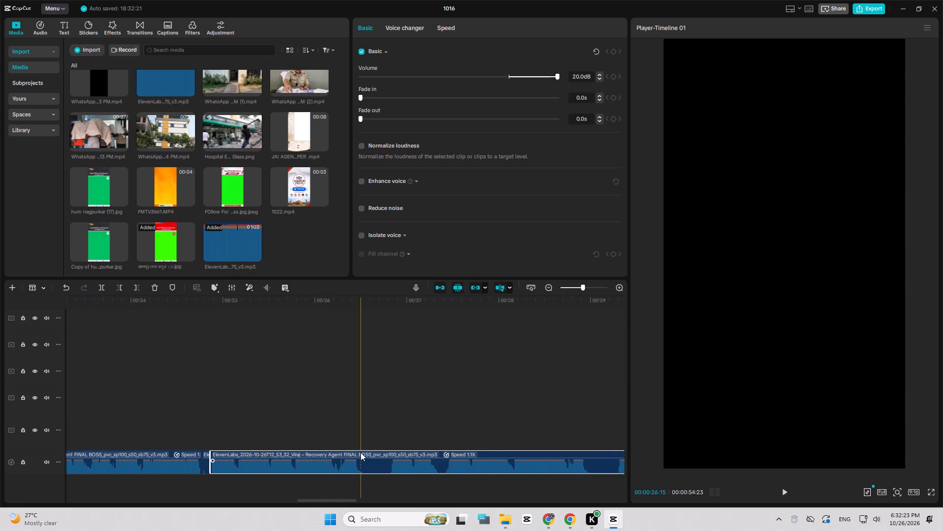
left_click(360, 453)
left_click(389, 453)
left_click_drag(389, 453, 343, 449)
Listen on and split the voiceover at both edges of the two pauses ending near 00:00:27:13 and 00:00:29:08.
key("space")
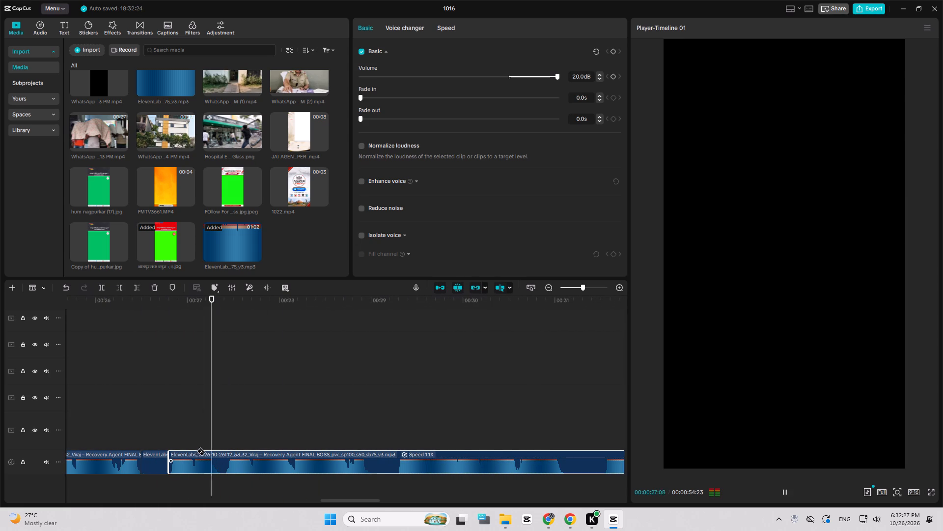
key("space")
left_click(216, 454)
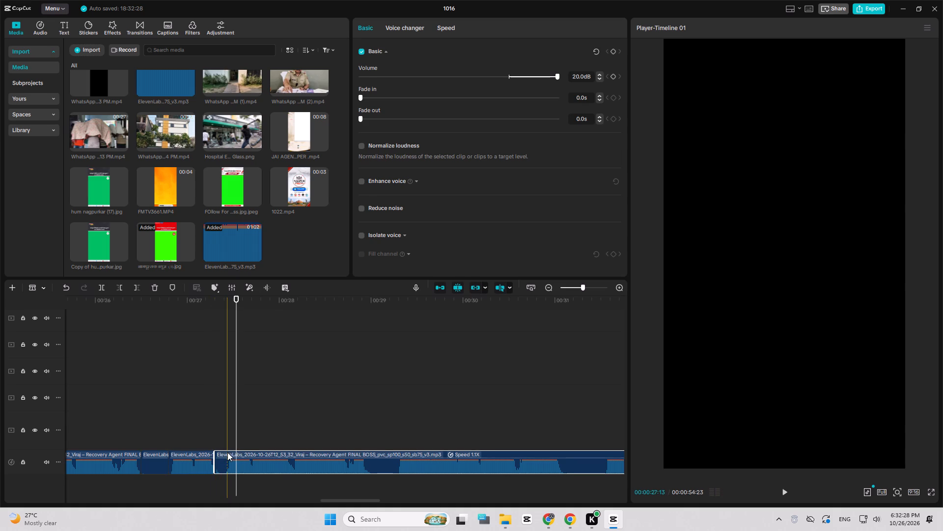
left_click(227, 452)
left_click(368, 455)
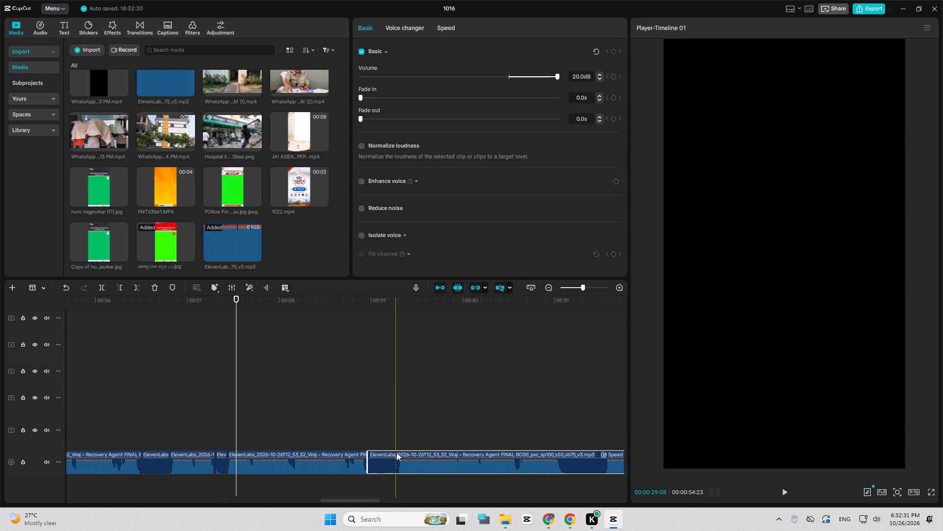
left_click(396, 452)
Listen on and split the voiceover at both edges of the pause starting near 00:00:31:02.
key("space")
left_click(340, 449)
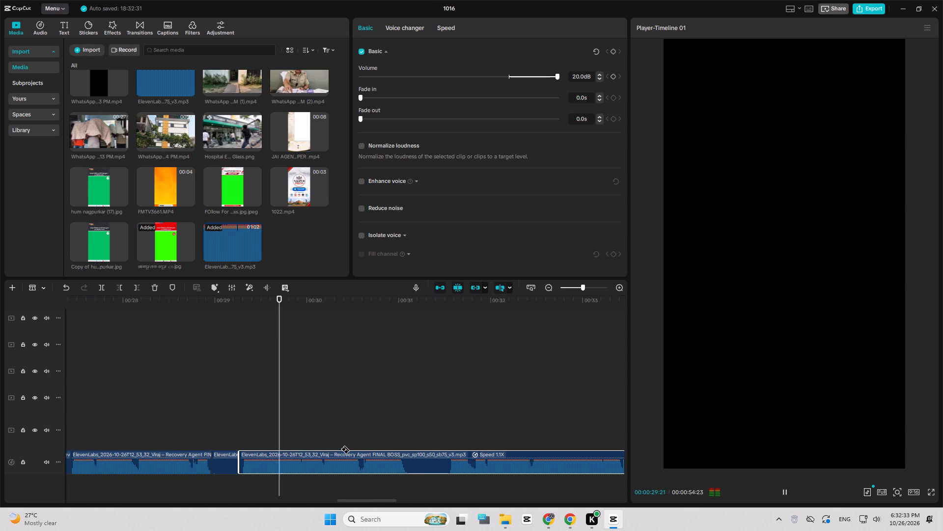
key("space")
double_click(406, 452)
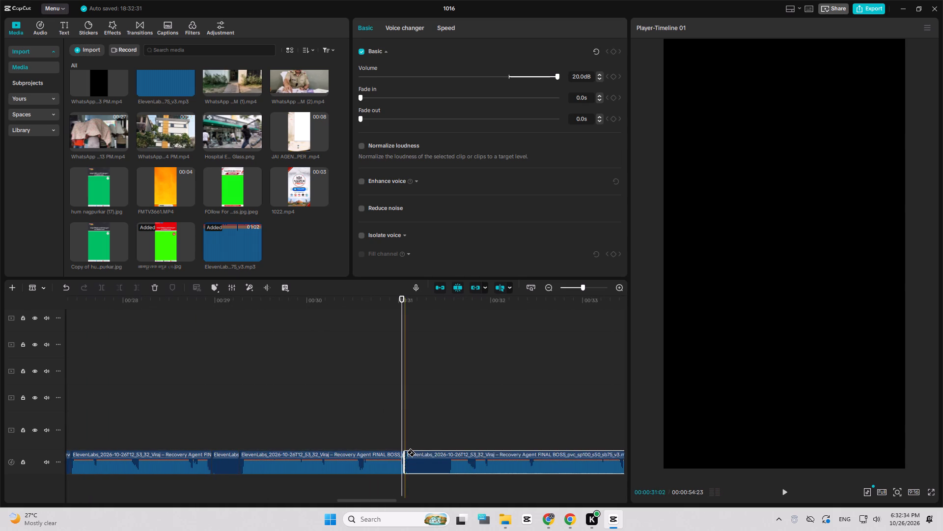
left_click(313, 453)
Listen on and split the voiceover at both edges of the pause starting near 00:00:33:29.
key("space")
left_click(313, 453)
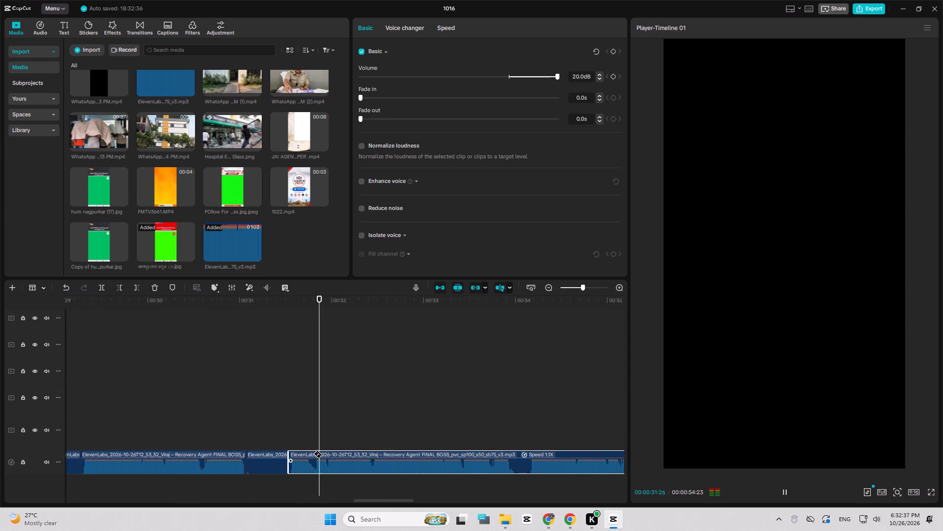
key("space")
left_click(325, 453)
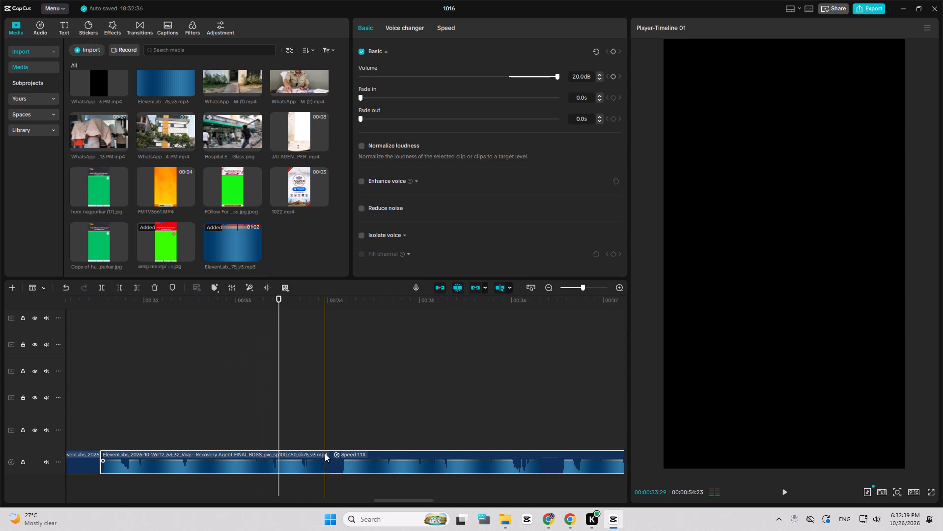
double_click(342, 453)
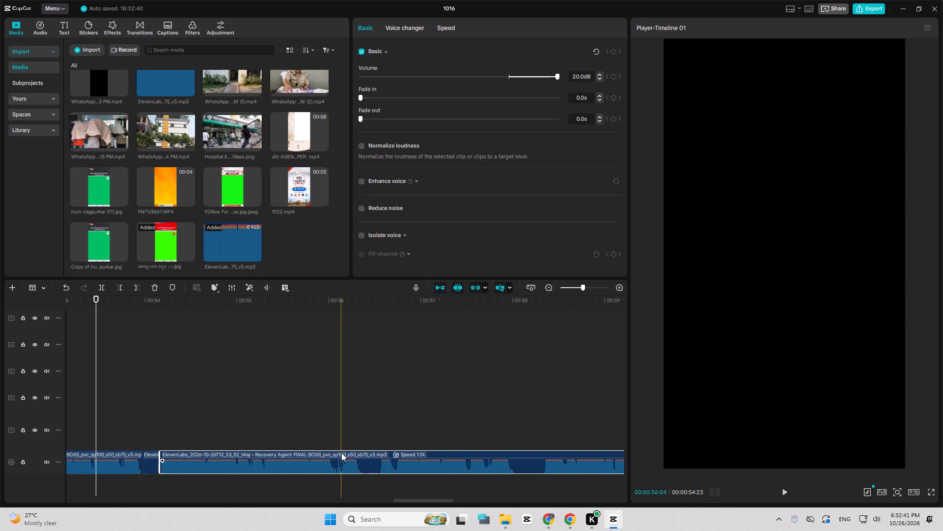
Listen on and split the voiceover at both edges of the pause starting near 00:00:36:10.
key("space")
key("space")
left_click(360, 452)
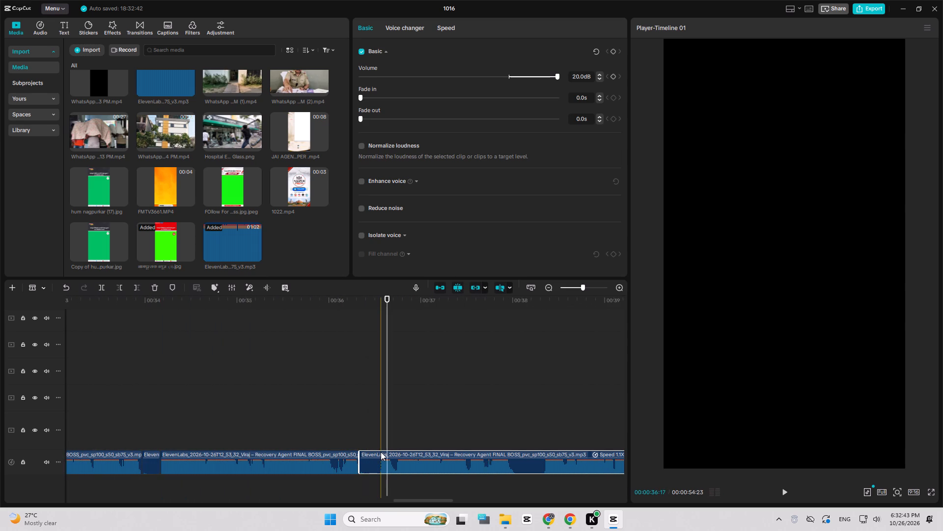
left_click(378, 453)
key("space")
left_click(378, 453)
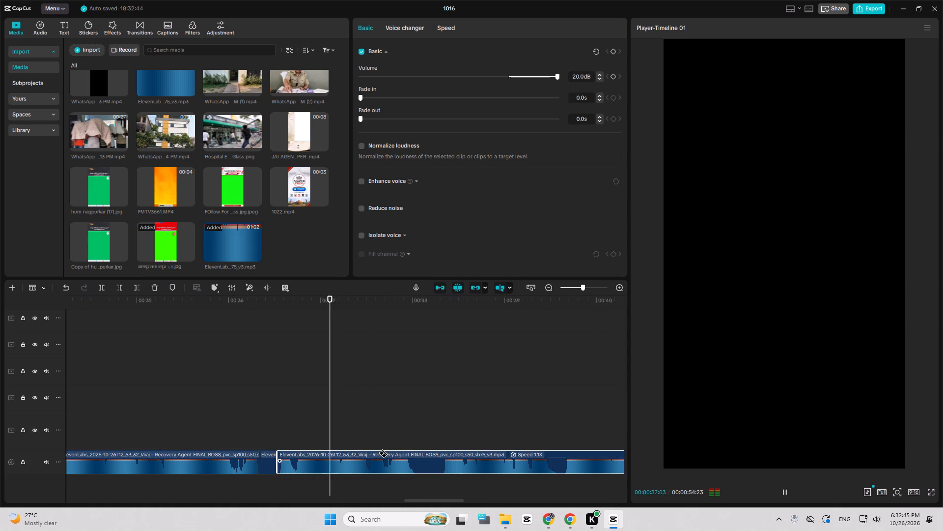
Listen on and split the voiceover at both edges of the pause starting near 00:00:38:00.
key("space")
left_click(332, 453)
key("space")
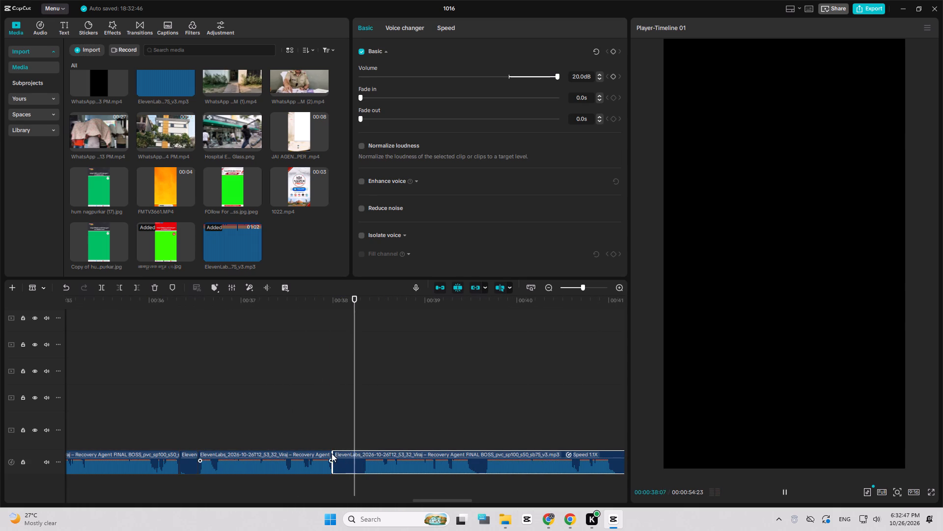
key("space")
left_click(363, 453)
key("space")
left_click(363, 453)
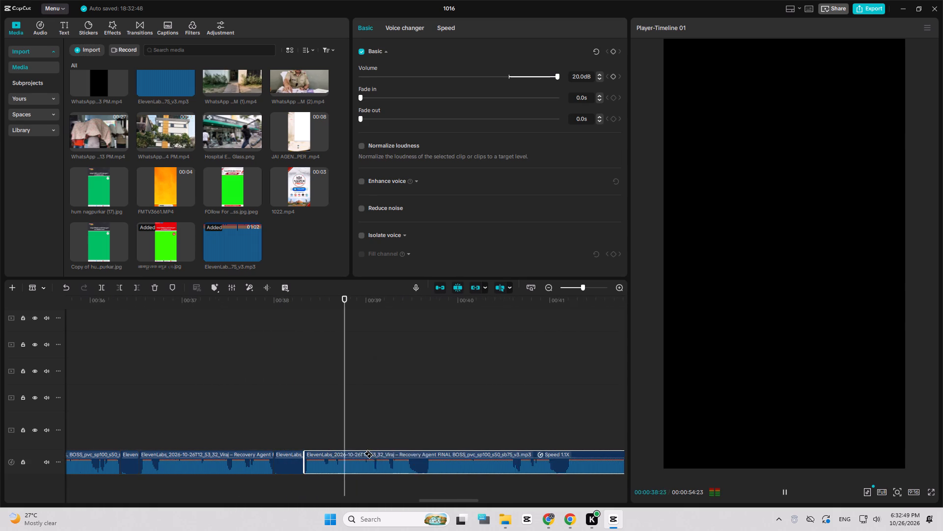
Split the voiceover at both edges of the two pauses starting near 00:00:39:15 and 00:00:41:01.
key("space")
left_click(318, 451)
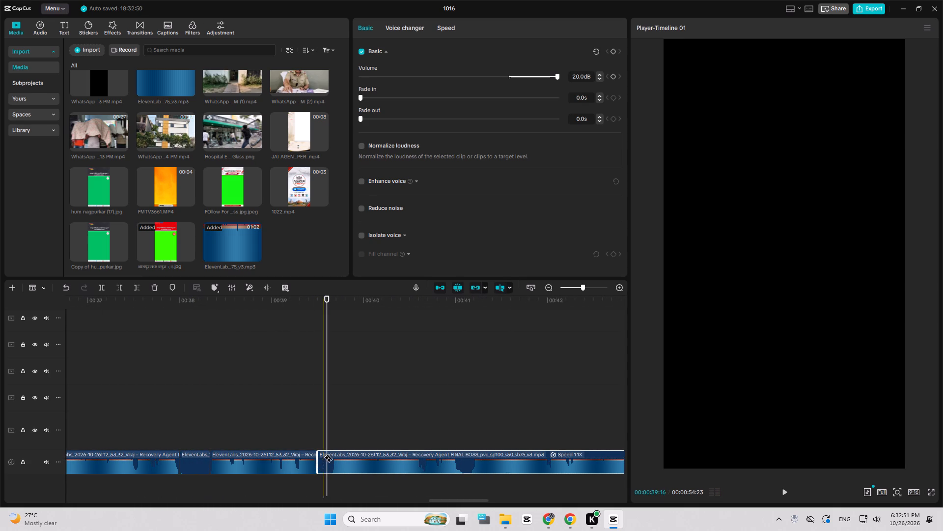
left_click(332, 452)
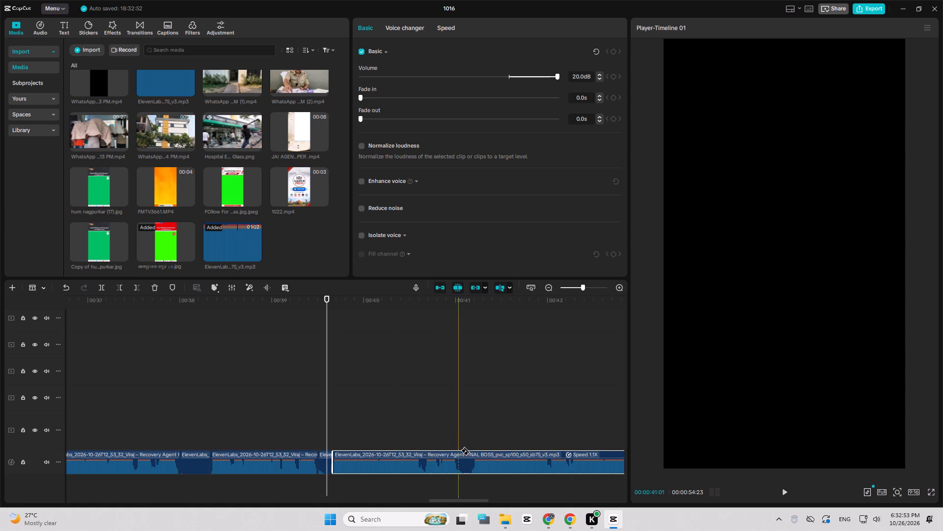
left_click(459, 455)
left_click(471, 451)
left_click_drag(467, 453, 450, 461)
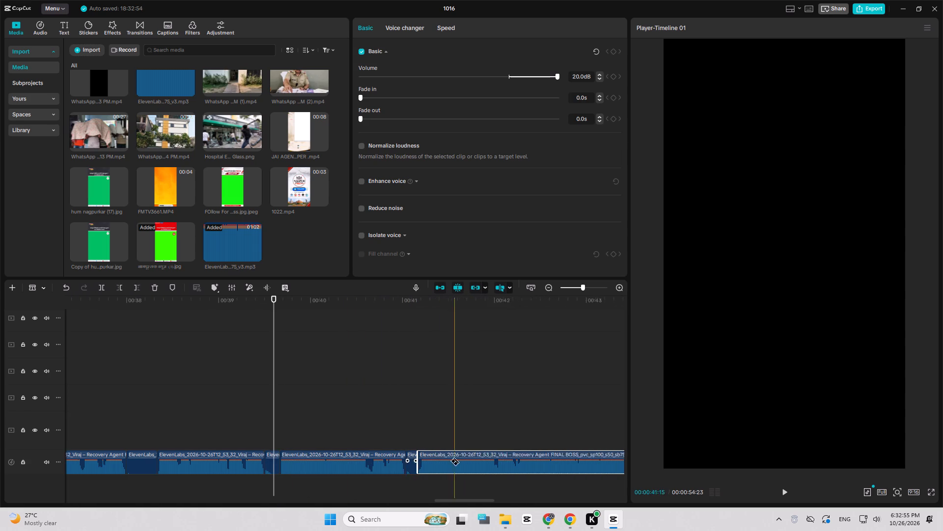
left_click_drag(450, 461, 322, 461)
Split the voiceover at both edges of the two pauses starting near 00:00:43:21 and 00:00:46:22.
left_click(295, 455)
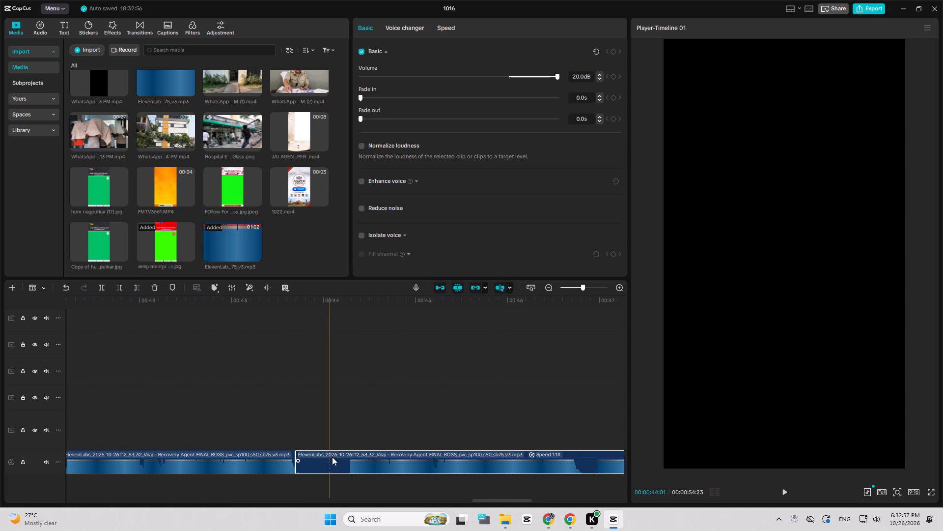
left_click(349, 453)
left_click_drag(349, 453, 315, 453)
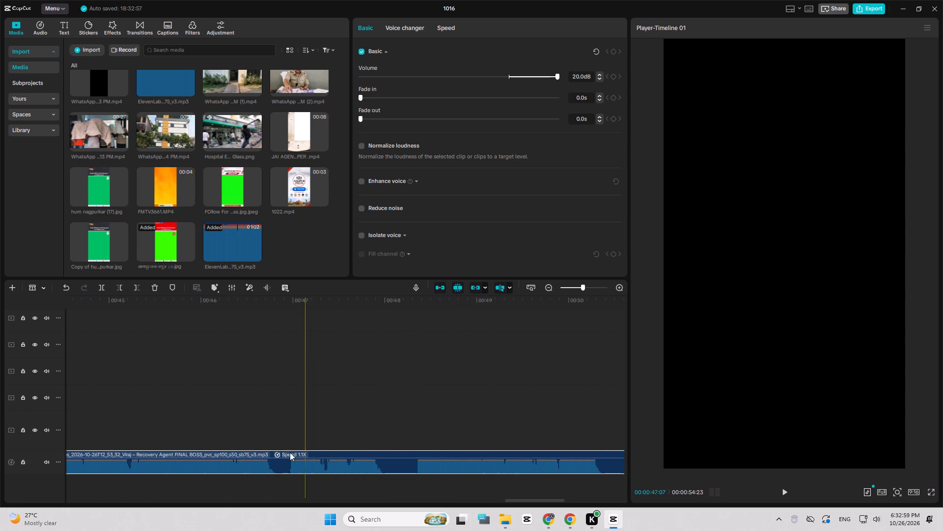
left_click(270, 454)
left_click(288, 455)
key("space")
left_click(288, 455)
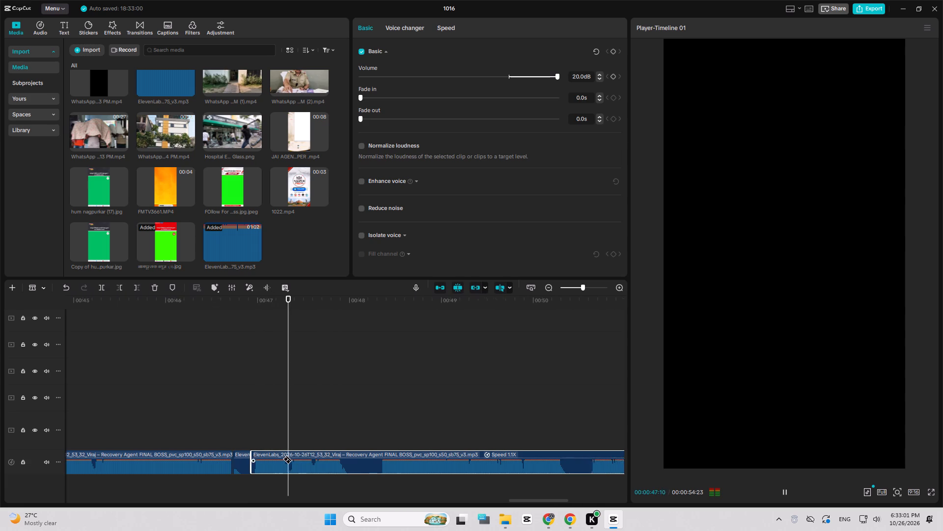
key("space")
Split the voiceover at both edges of the two pauses starting near 00:00:48:00 and 00:00:50:10.
left_click(229, 452)
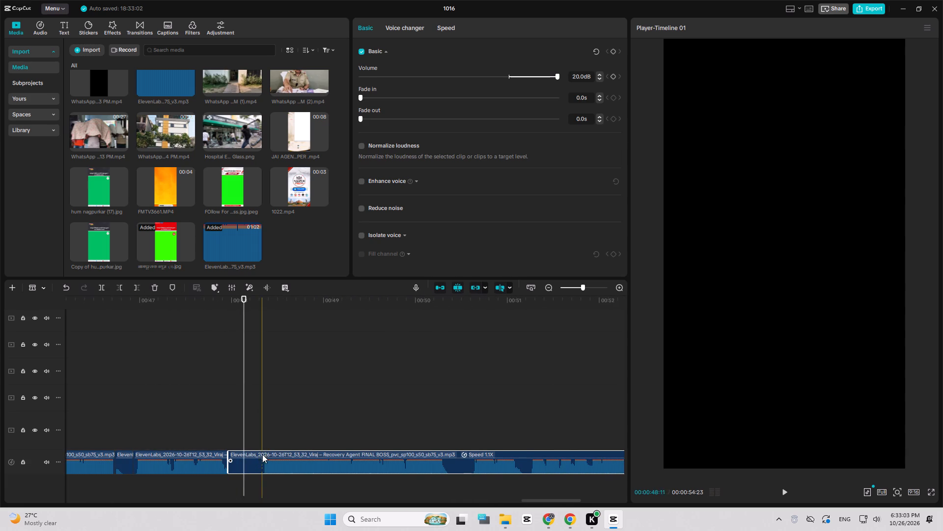
left_click(261, 453)
left_click(446, 452)
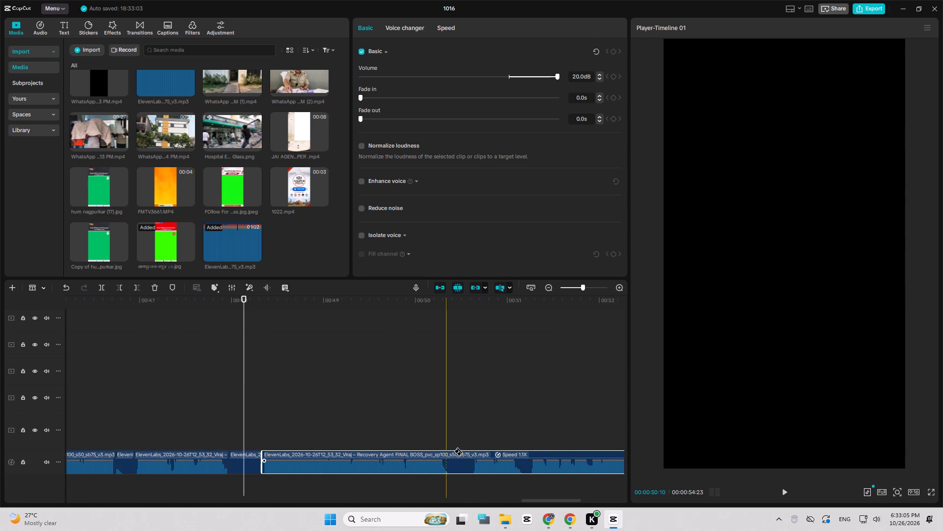
left_click(473, 456)
left_click_drag(473, 456, 396, 457)
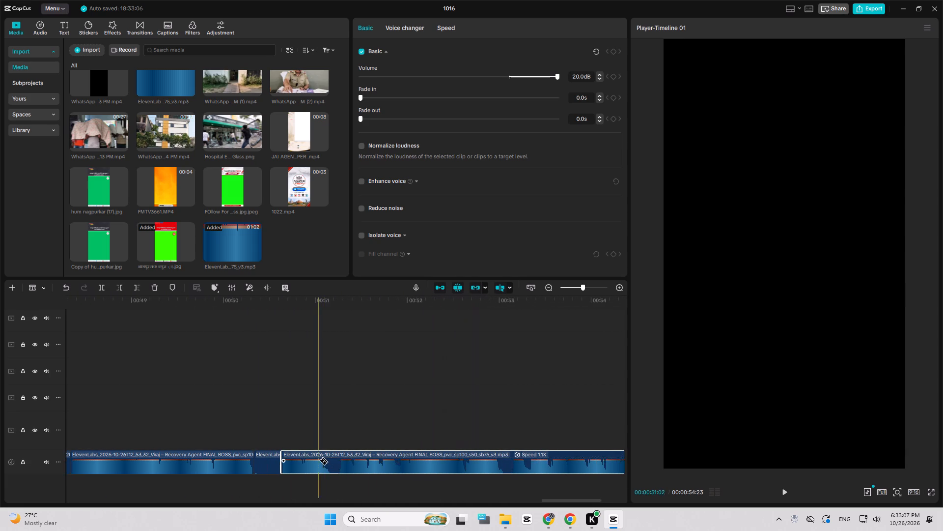
Split the voiceover at both edges of the two short pauses starting near 00:00:51:04 and 00:00:53:01.
left_click(326, 456)
double_click(336, 451)
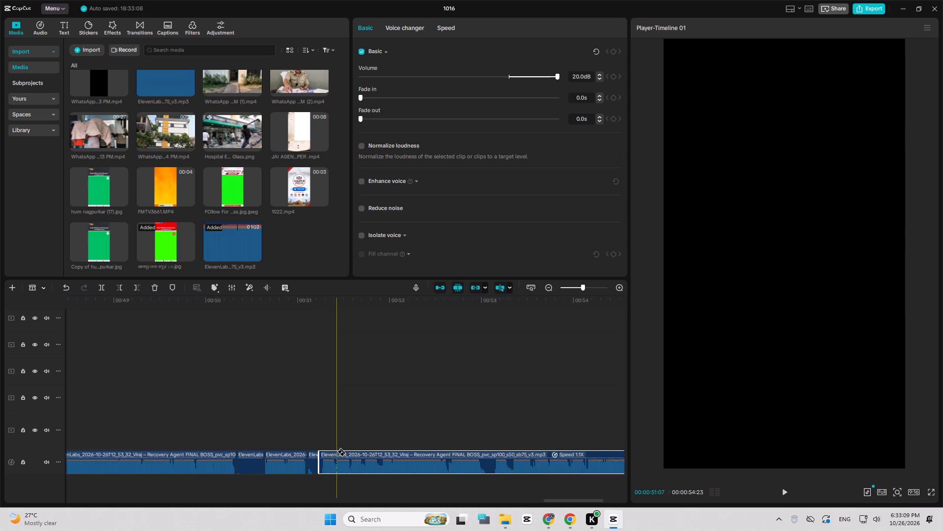
left_click(338, 453)
left_click(346, 453)
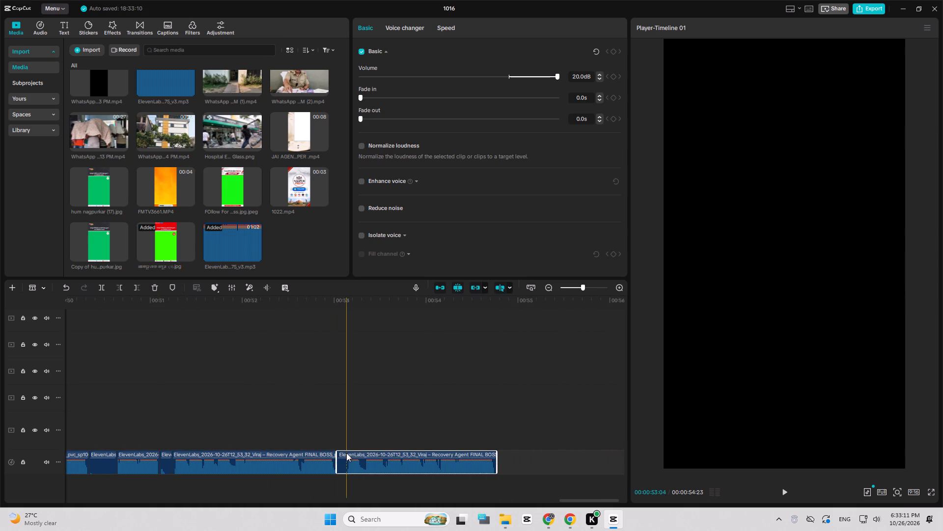
Switch to the selection tool and delete the silent voiceover pieces near 00:00:53:01, 00:00:51:04 and 00:00:50:10.
key("a")
left_click(346, 458)
key("Delete")
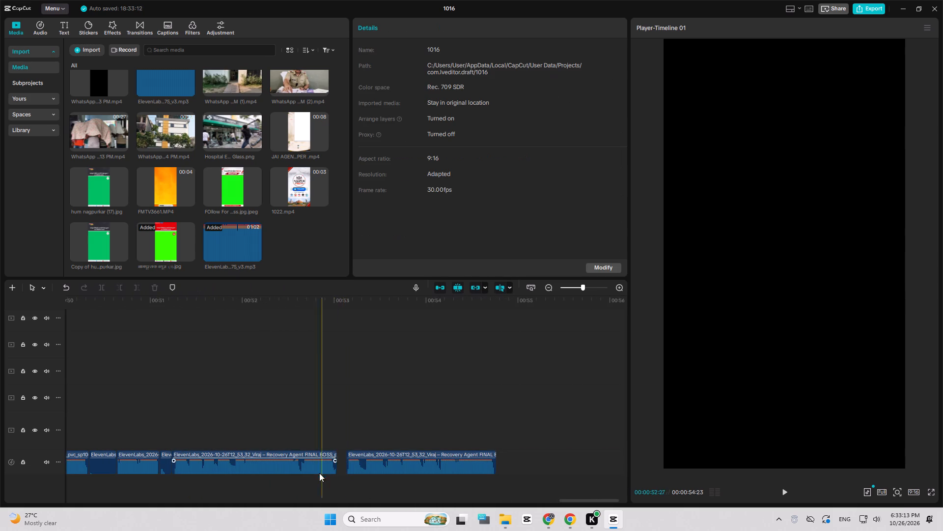
left_click(166, 468)
key("Delete")
left_click_drag(166, 468, 314, 465)
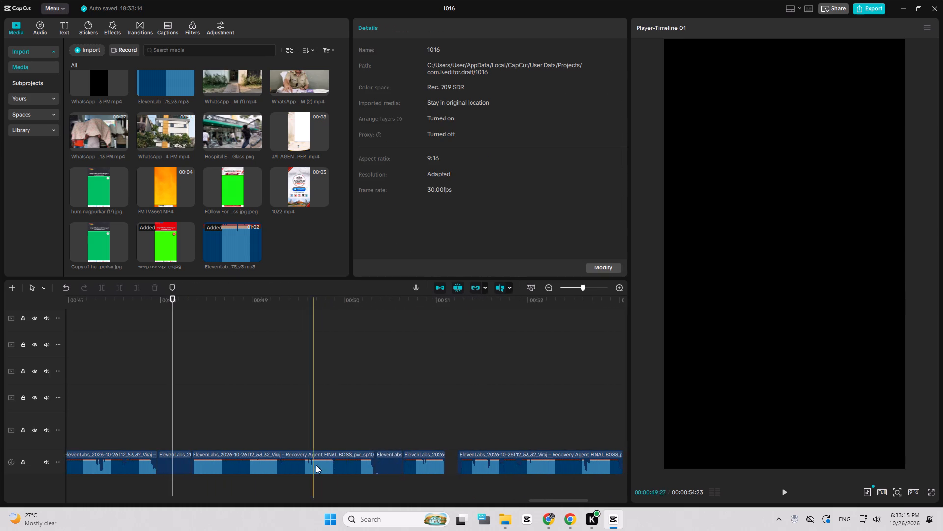
left_click(383, 465)
key("Delete")
Delete the silent voiceover pieces starting near 00:00:48:00, 00:00:46:22 and 00:00:43:21.
left_click(168, 463)
key("Delete")
left_click_drag(168, 463, 196, 453)
key("Delete")
left_click(288, 464)
key("Delete")
left_click(288, 464)
key("Delete")
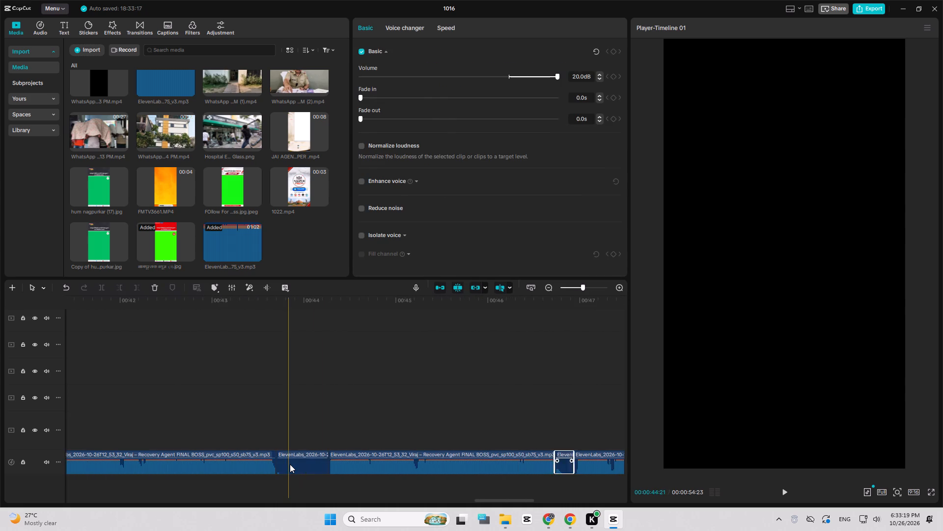
left_click(290, 464)
key("Delete")
left_click(290, 464)
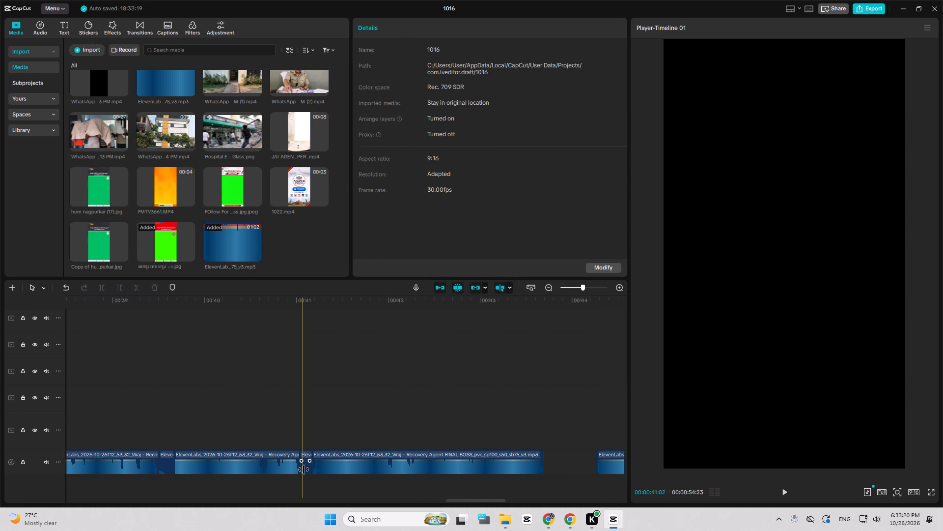
Delete the silent voiceover pieces starting near 00:00:41:01, 00:00:39:15 and 00:00:38:00.
left_click(304, 470)
key("Delete")
left_click(166, 461)
key("Delete")
left_click_drag(166, 461, 170, 460)
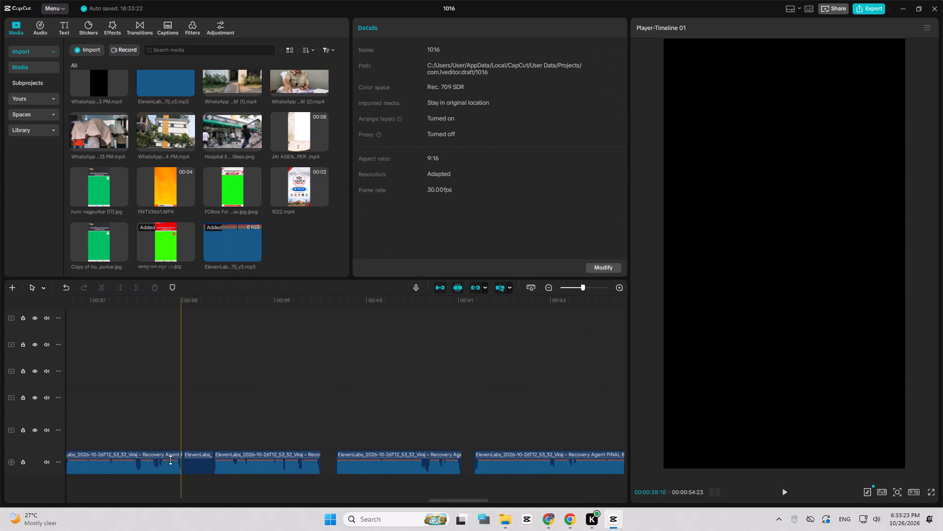
left_click(202, 467)
key("Delete")
left_click_drag(202, 467, 210, 467)
key("Delete")
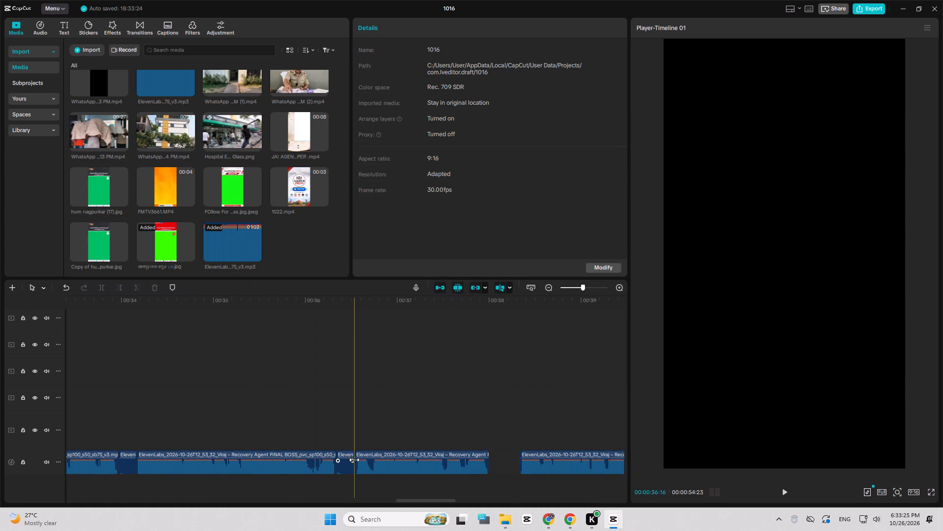
Delete the silent voiceover pieces starting near 00:00:36:10, 00:00:33:29 and 00:00:31:02.
left_click(348, 462)
key("Delete")
left_click(126, 461)
key("Delete")
left_click_drag(126, 461, 131, 460)
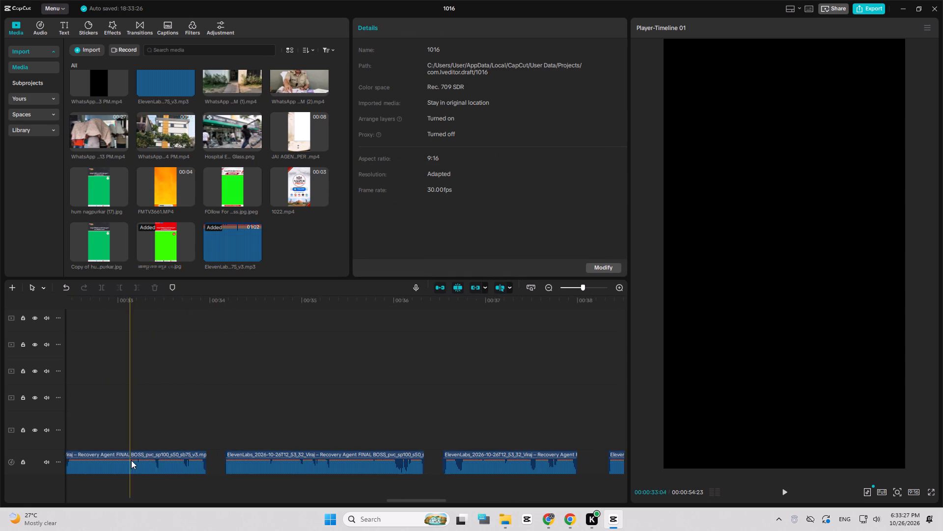
left_click_drag(131, 460, 133, 460)
left_click(209, 467)
key("Delete")
left_click(209, 467)
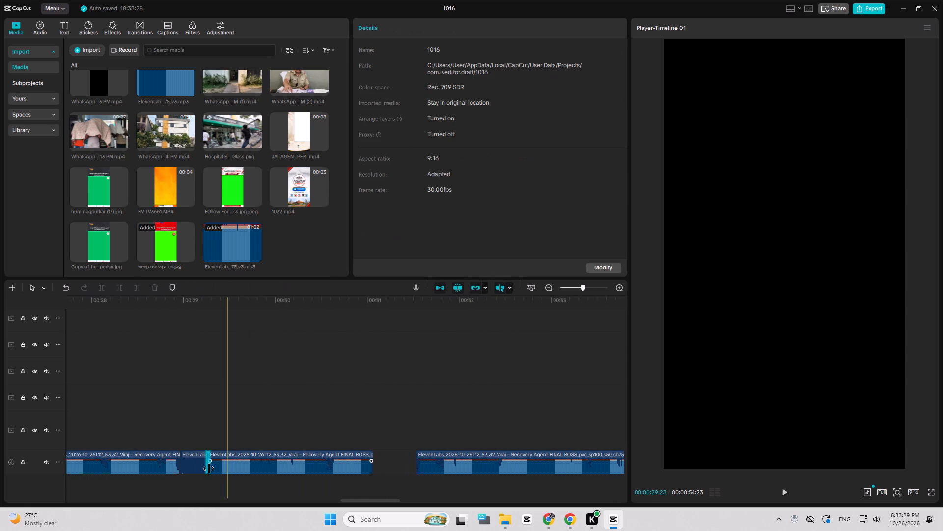
Delete the silent voiceover pieces starting near 00:00:28:29, 00:00:27:10 and 00:00:26:15.
left_click(197, 471)
key("Delete")
left_click(197, 471)
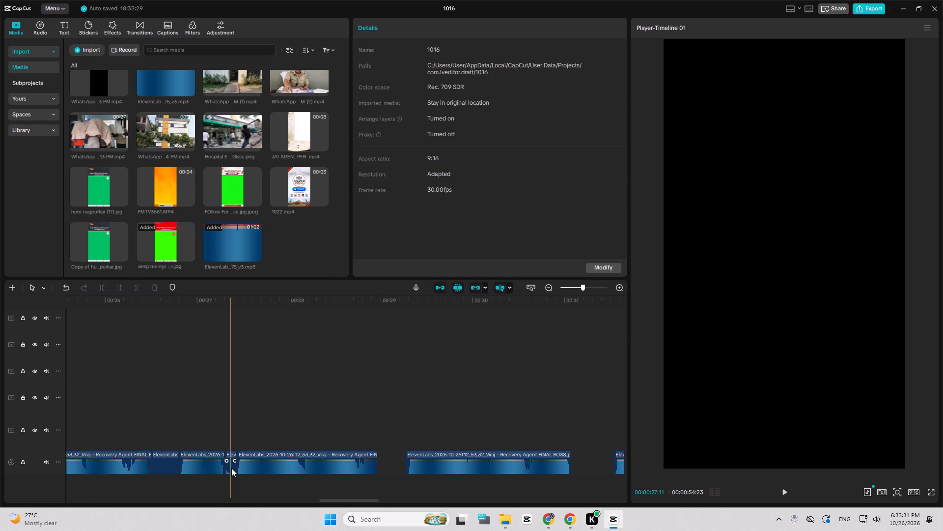
left_click(231, 468)
key("Delete")
left_click(159, 459)
key("Delete")
left_click_drag(159, 459, 157, 464)
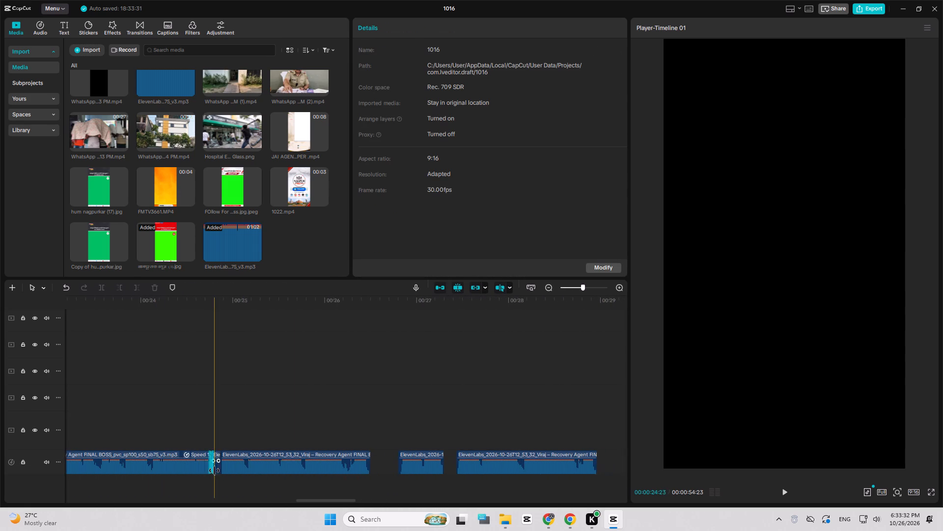
Delete the silent voiceover pieces starting near 00:00:24:24, 00:00:21:13 and 00:00:19:14.
left_click(215, 468)
key("Delete")
left_click(215, 468)
left_click(231, 461)
key("Delete")
left_click(231, 461)
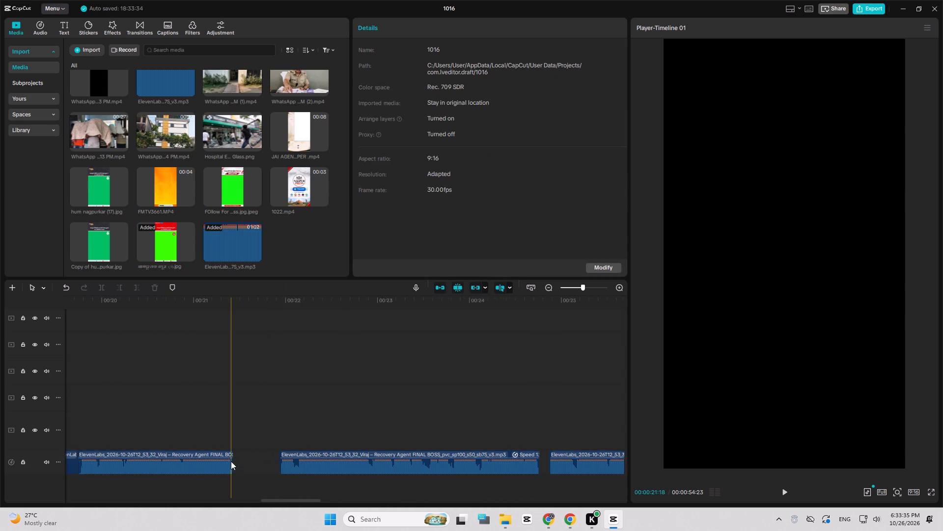
left_click(210, 466)
key("Delete")
left_click(210, 466)
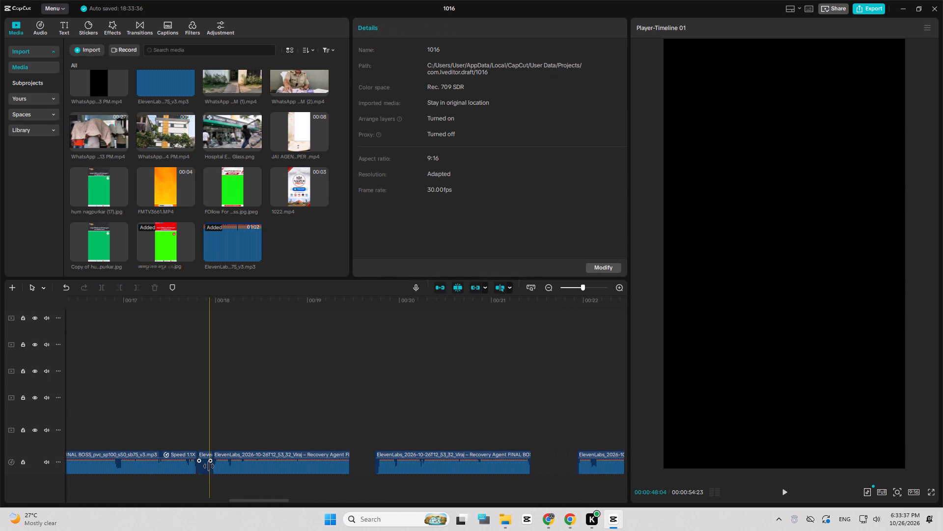
Delete the silent voiceover pieces starting near 00:00:17:25, 00:00:14:14 and 00:00:12:25.
left_click(207, 466)
key("Delete")
left_click(207, 465)
left_click(207, 465)
key("Delete")
left_click(207, 465)
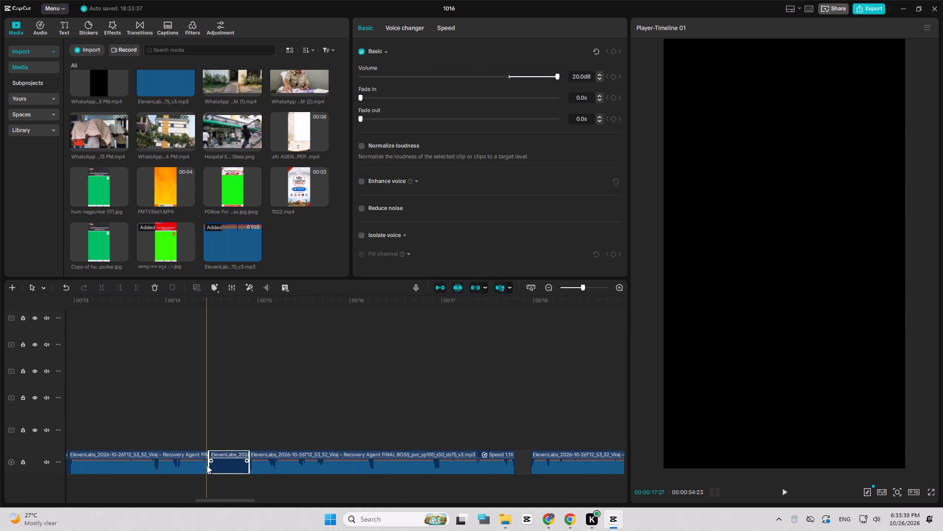
key("Delete")
left_click(244, 467)
key("Delete")
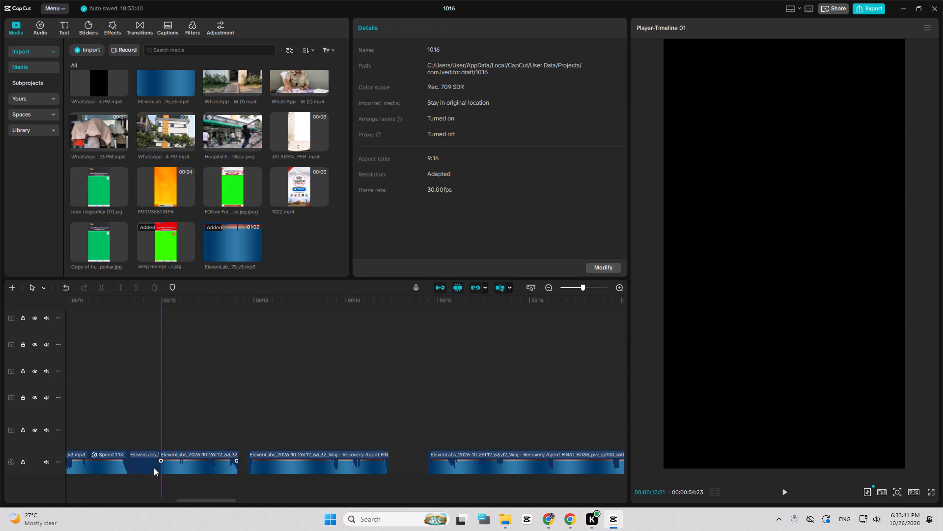
Delete the silent voiceover pieces starting near 00:00:11:19, 00:00:08:17 and 00:00:06:22.
left_click(147, 466)
key("Delete")
left_click(147, 466)
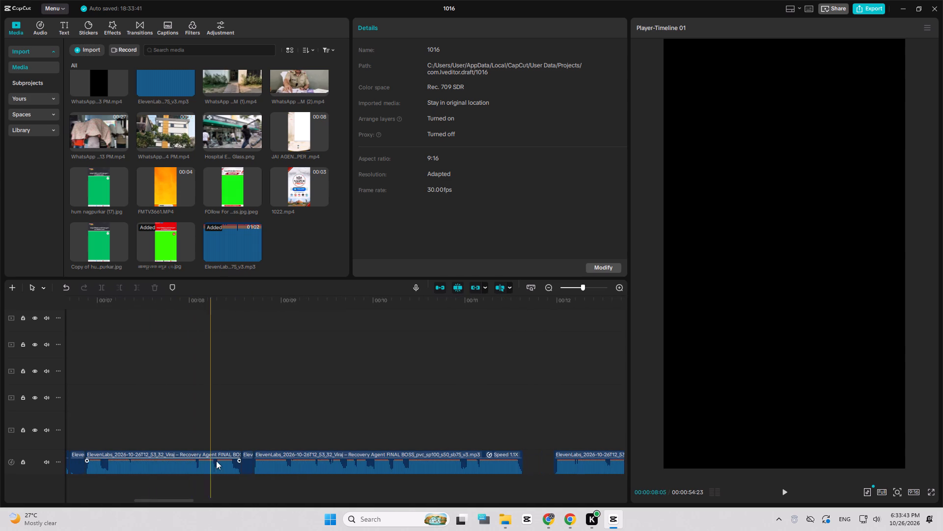
left_click(247, 461)
key("Delete")
left_click(78, 456)
key("Delete")
Close the first two voiceover gaps by moving the segments starting near 00:00:06:26 and 00:00:08:21 back against their preceding segments.
left_click_drag(78, 456, 101, 459)
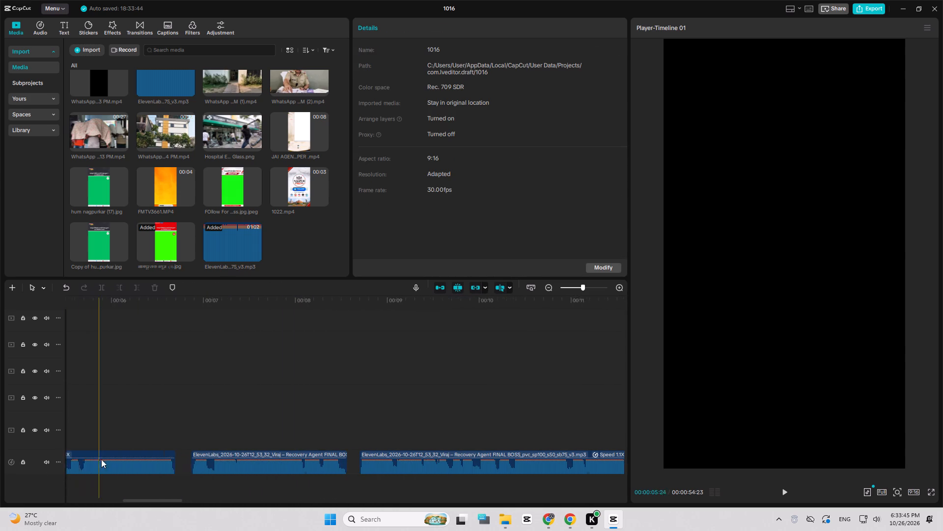
left_click_drag(101, 459, 119, 461)
left_click(177, 466)
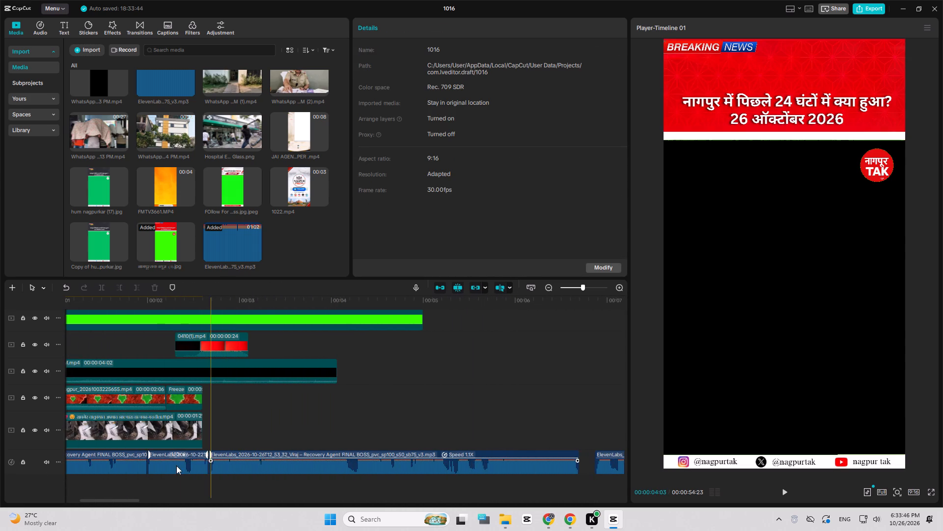
left_click_drag(205, 461, 274, 455)
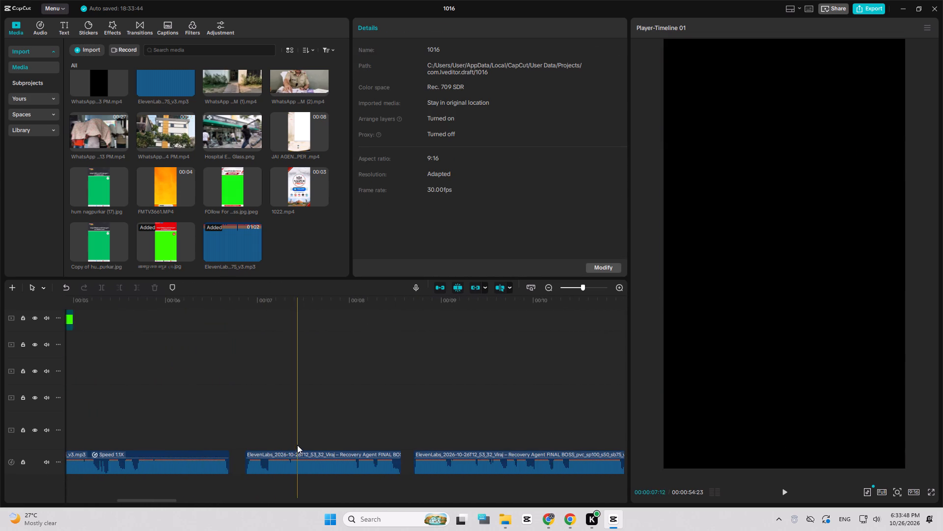
left_click_drag(295, 467, 279, 467)
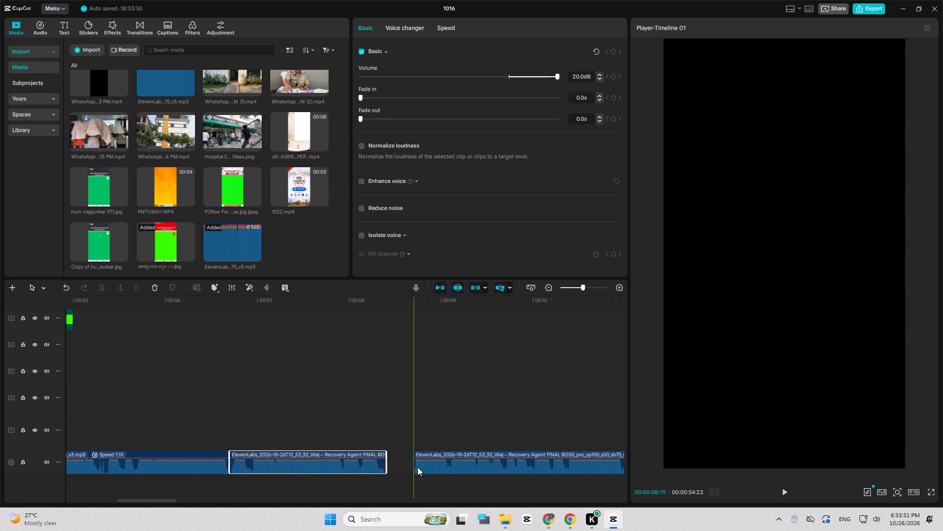
left_click_drag(426, 471, 400, 468)
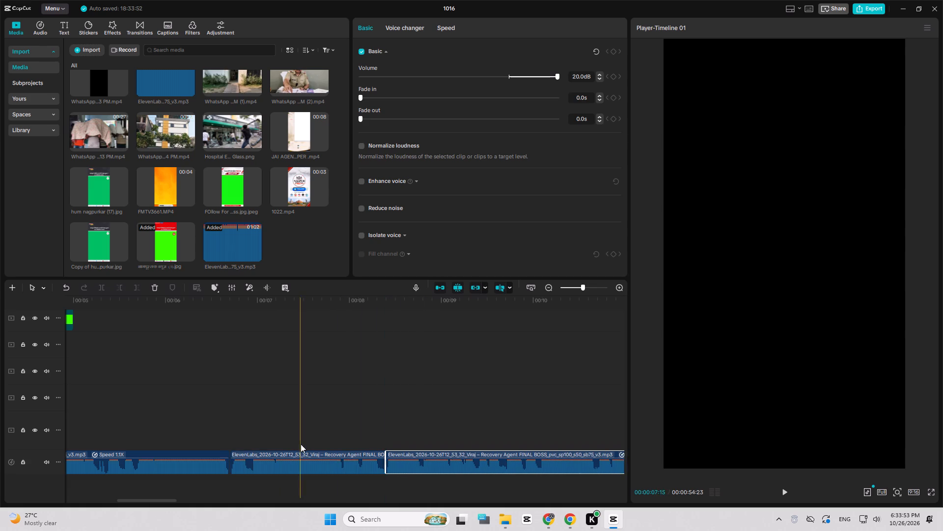
Close the voiceover gaps by moving the segments starting near 00:00:11:29, 00:00:12:28 and 00:00:14:27 back against their preceding segments.
left_click_drag(542, 441, 389, 450)
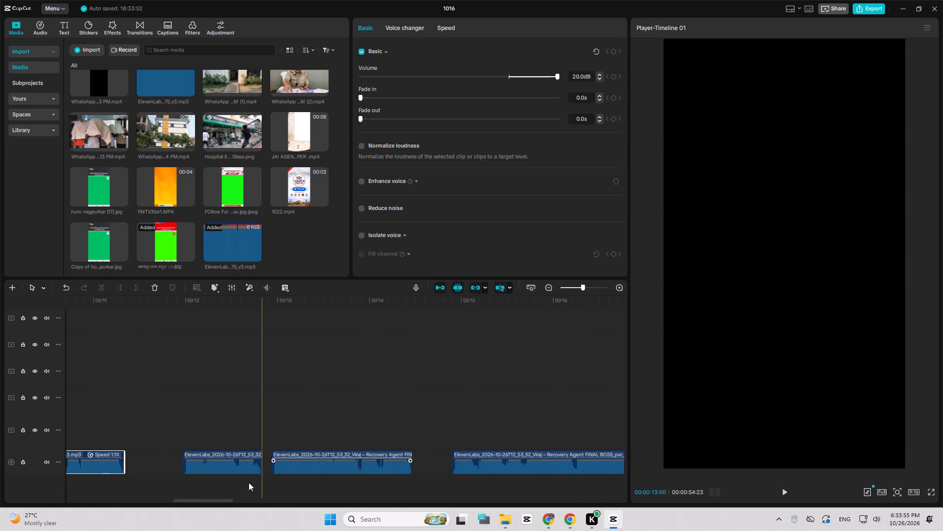
left_click_drag(236, 467, 180, 468)
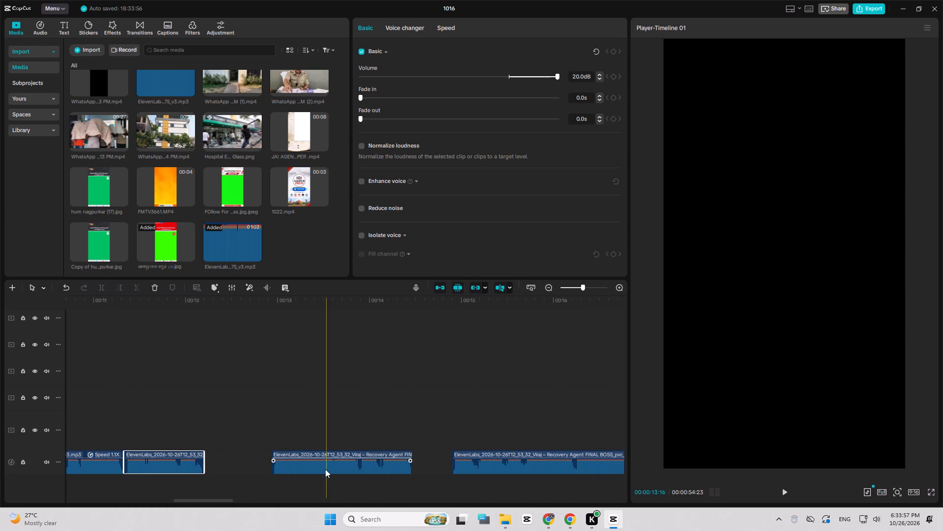
left_click_drag(323, 467, 255, 467)
left_click_drag(483, 469, 415, 468)
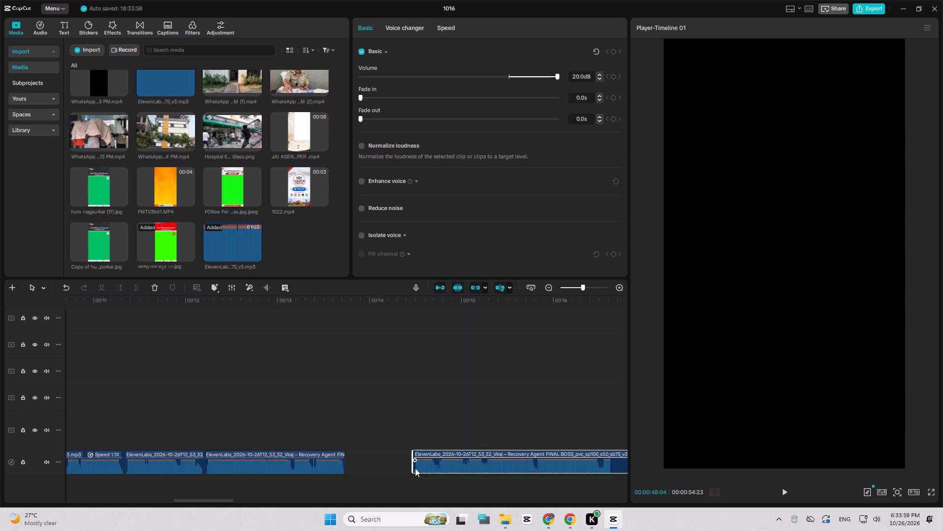
left_click_drag(415, 468, 374, 468)
left_click(373, 468)
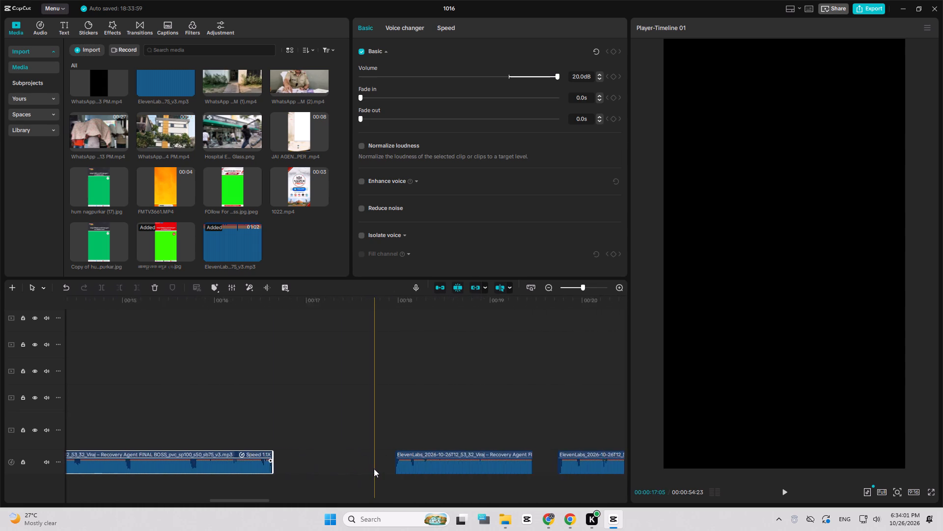
Close the following voiceover gaps by moving the segments starting near 00:00:17:29, 00:00:19:22 and 00:00:21:28 back against their preceding segments.
left_click_drag(374, 469, 253, 470)
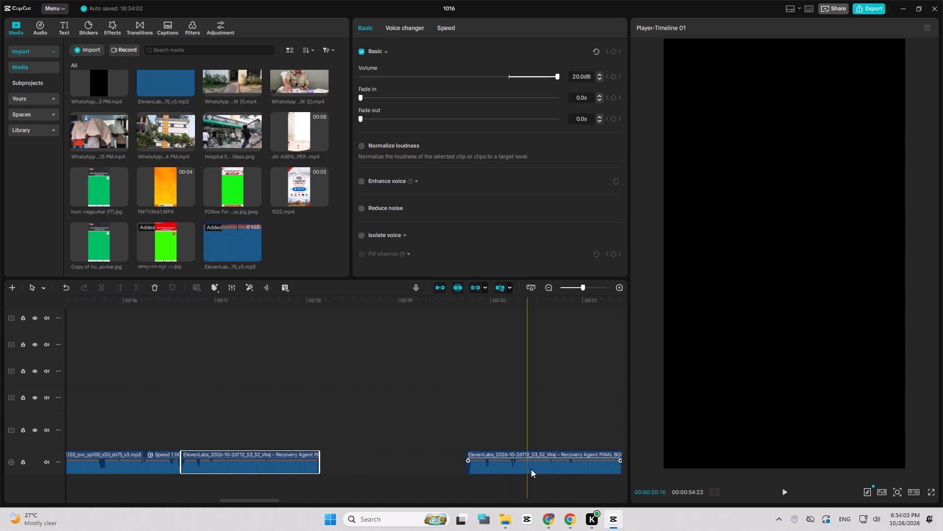
left_click_drag(531, 467, 386, 465)
left_click_drag(385, 465, 389, 465)
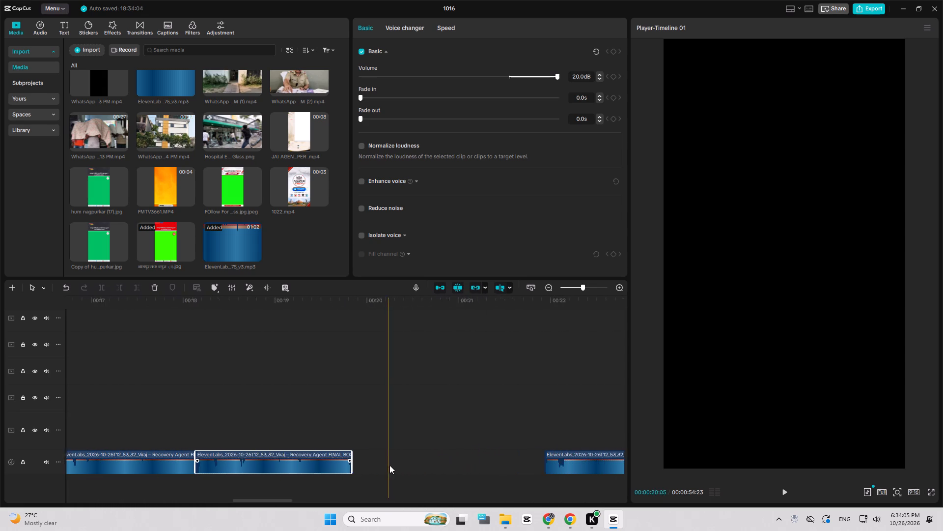
left_click_drag(389, 465, 391, 464)
left_click_drag(449, 465, 255, 467)
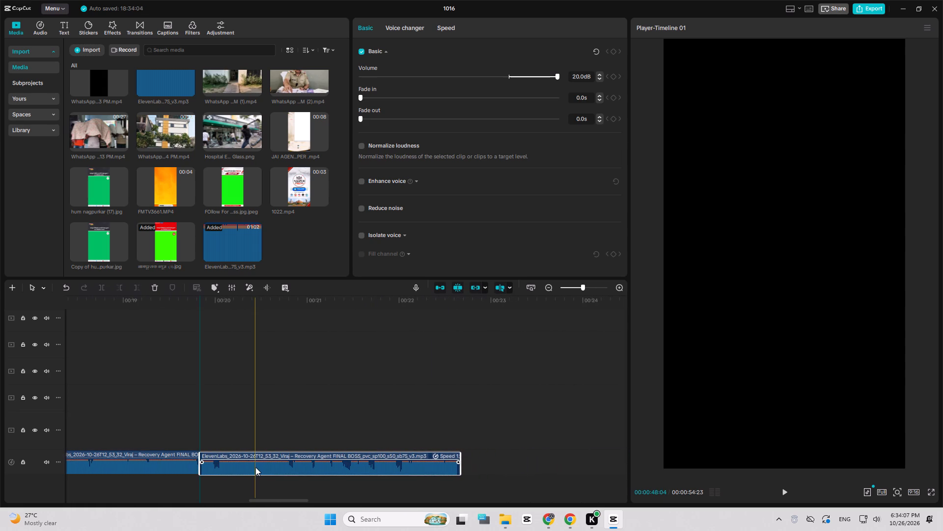
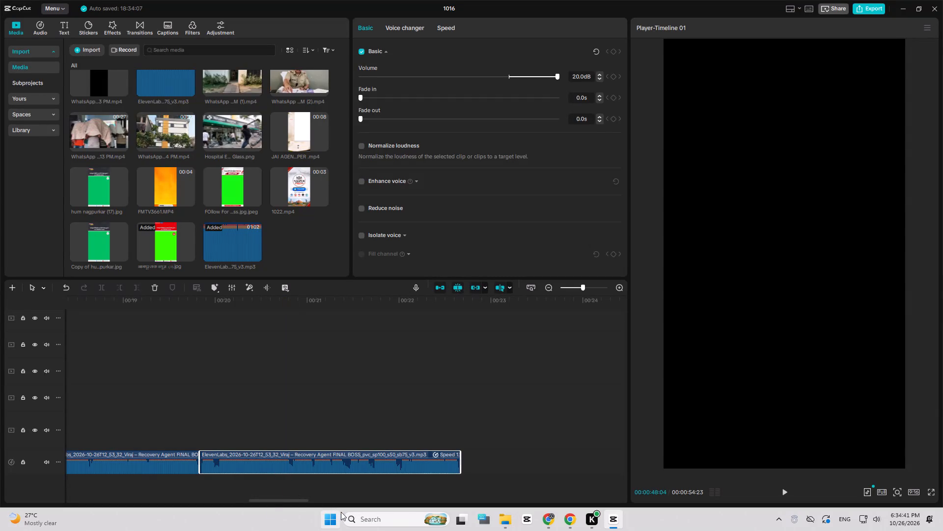
Play the video from the start to check the headline opening and the tightened voiceover.
left_click_drag(268, 507, 323, 452)
scroll(323, 452, "down", 18)
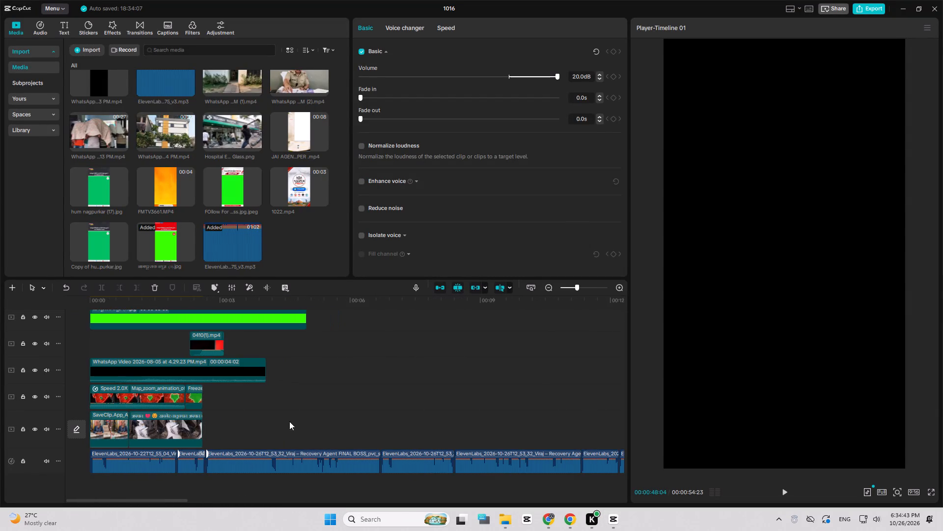
left_click_drag(209, 293, 148, 296)
left_click_drag(150, 308, 43, 306)
key("space")
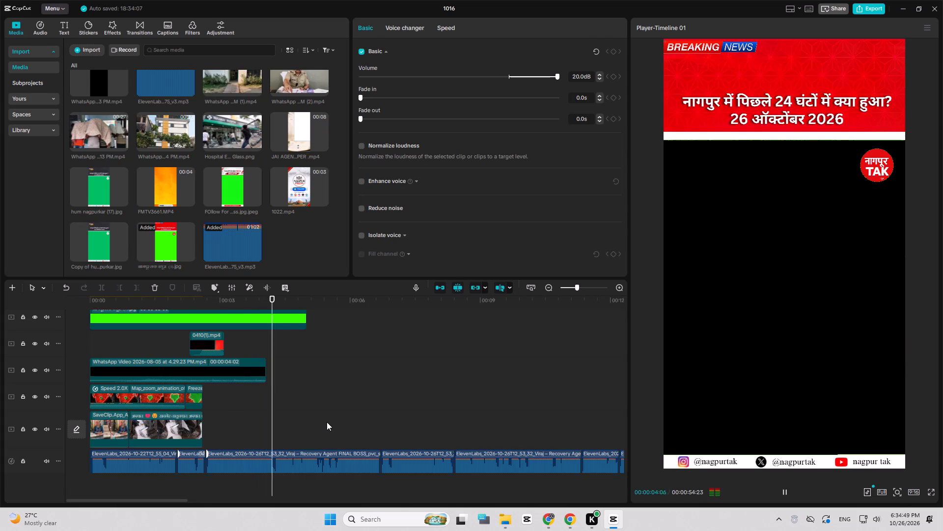
left_click(324, 420)
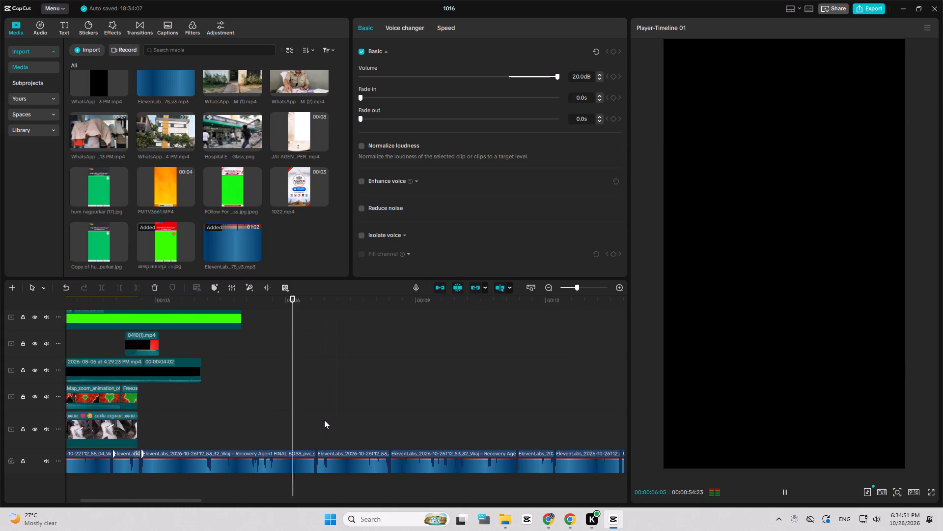
scroll(324, 420, "down", 6, "ctrl")
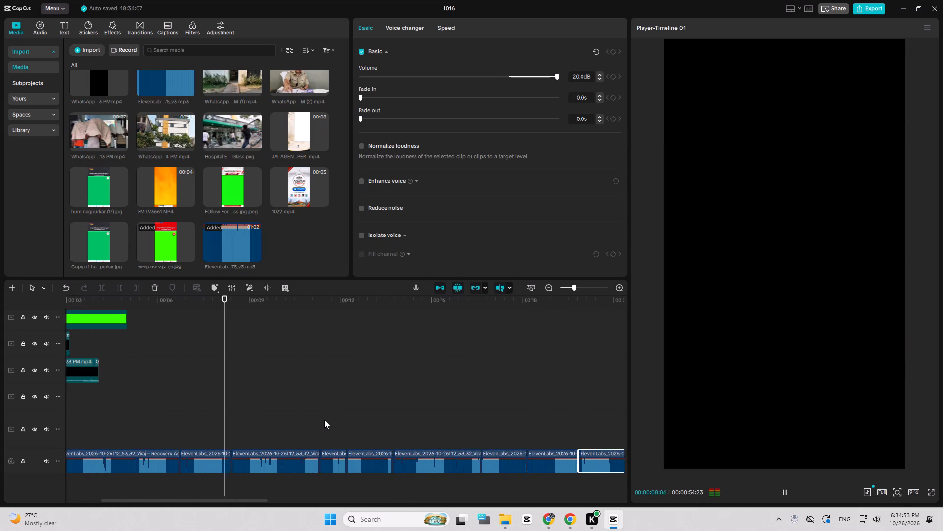
scroll(324, 420, "down", 13, "ctrl")
key("ctrl+space")
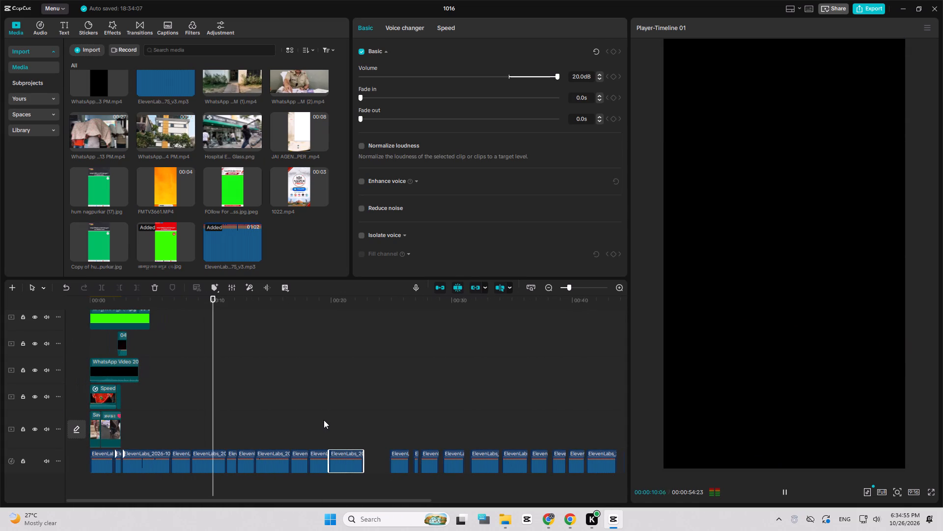
key("space")
Close the voiceover gaps by moving the segments starting near 25, 27, 27.5 and 29 seconds back against their preceding segments.
left_click_drag(399, 464, 377, 464)
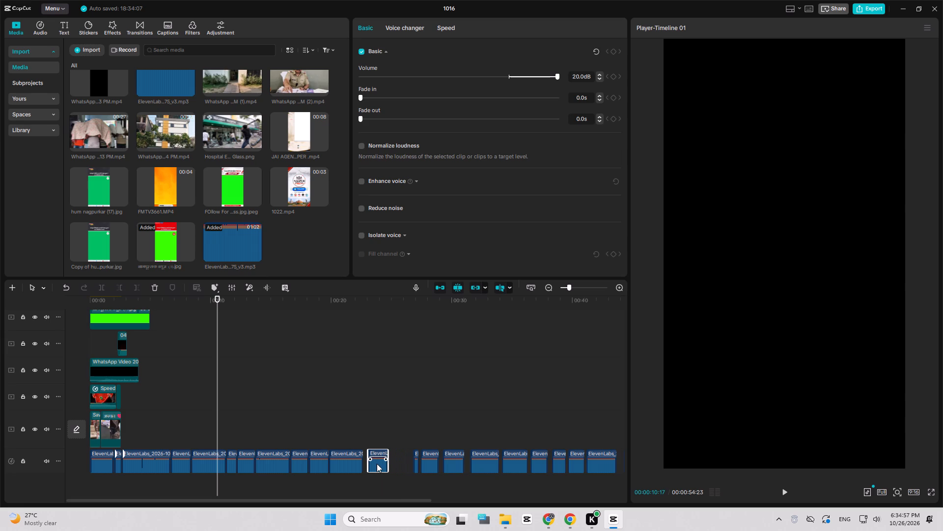
left_click_drag(377, 464, 374, 464)
scroll(415, 470, "up", 5, "ctrl")
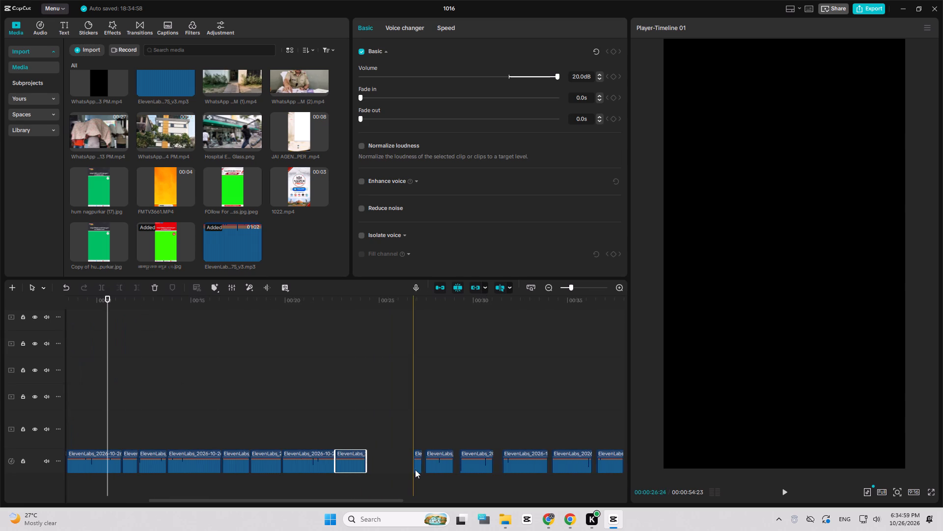
left_click_drag(416, 467, 370, 472)
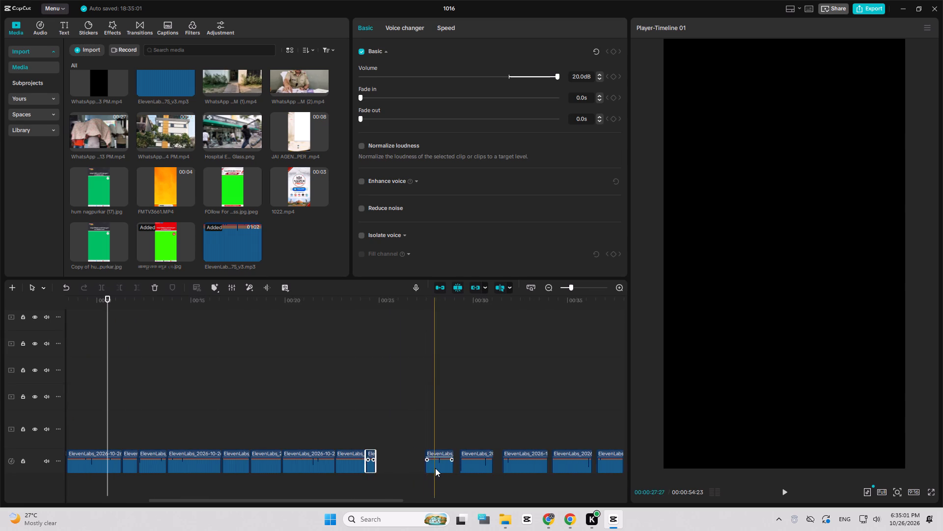
left_click_drag(435, 468, 386, 466)
left_click_drag(474, 467, 430, 469)
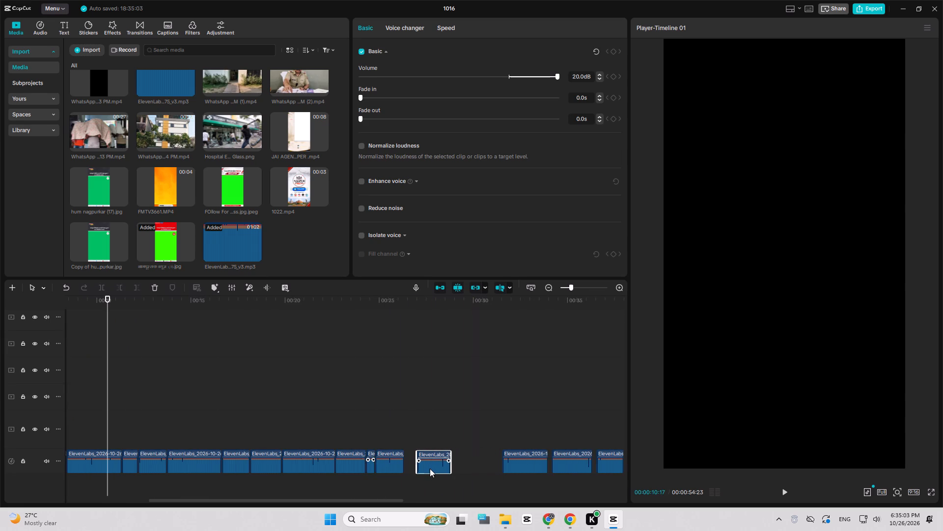
left_click_drag(430, 469, 420, 467)
Close the voiceover gaps by moving the segments starting near 31.5, 34 and 36.5 seconds back against their preceding segments.
left_click_drag(420, 467, 301, 468)
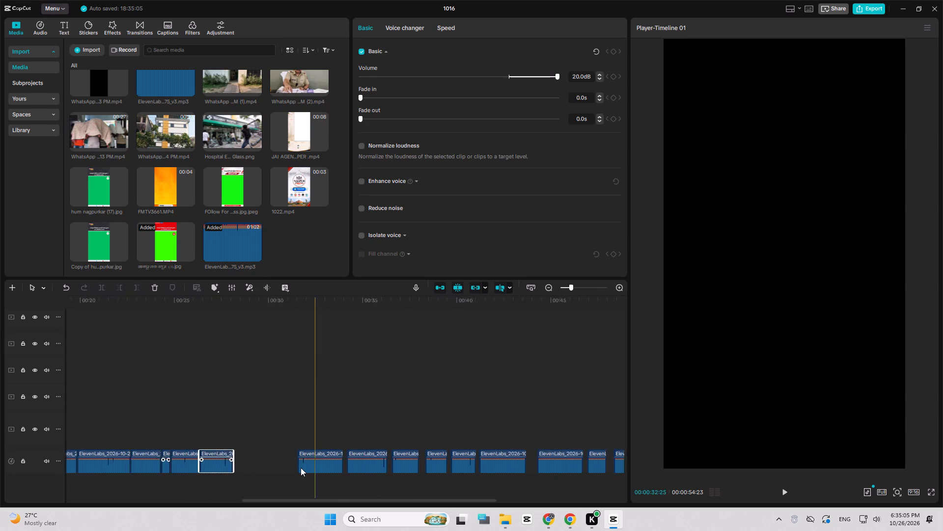
left_click_drag(301, 468, 291, 468)
left_click_drag(174, 459, 111, 460)
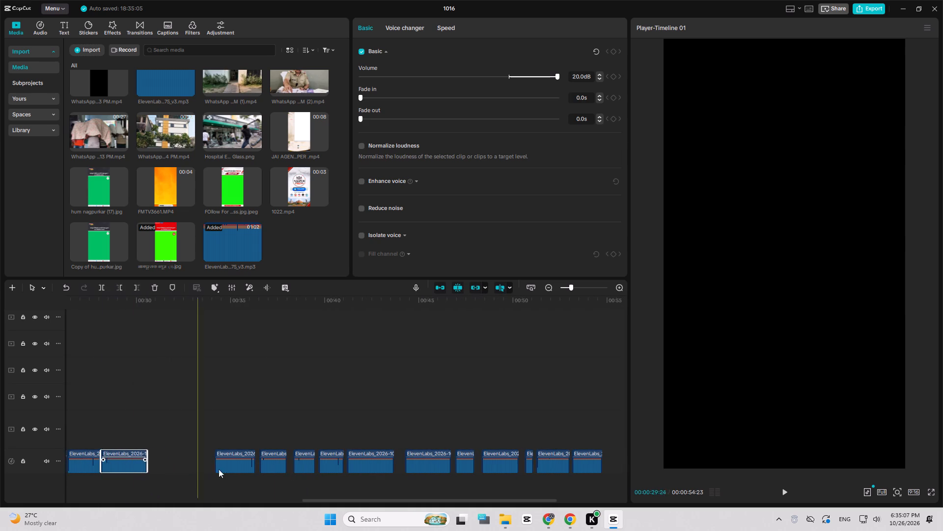
left_click_drag(231, 464, 165, 461)
left_click_drag(276, 462, 204, 462)
Close the voiceover gaps by moving the segments starting near 38.5, 39.5 and 41 seconds back against their preceding segments.
left_click_drag(302, 467, 232, 470)
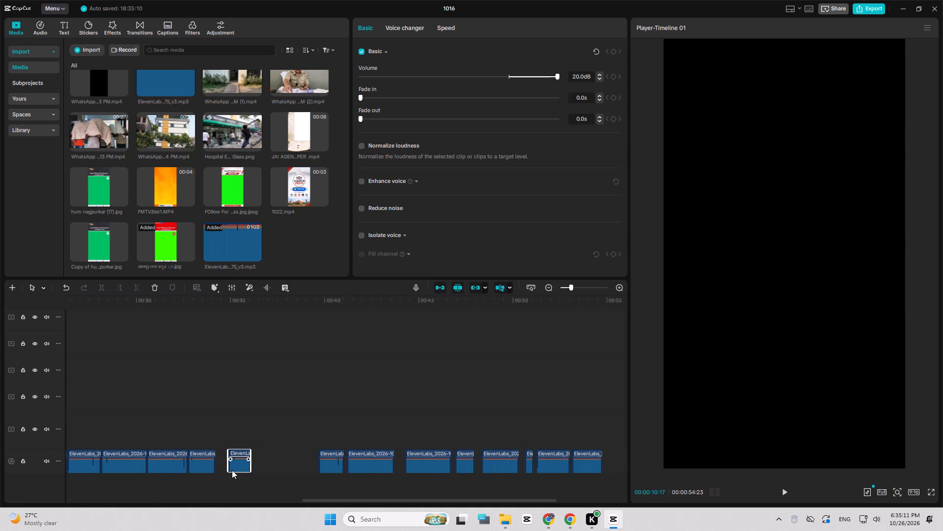
left_click_drag(232, 470, 226, 468)
left_click_drag(325, 465, 254, 468)
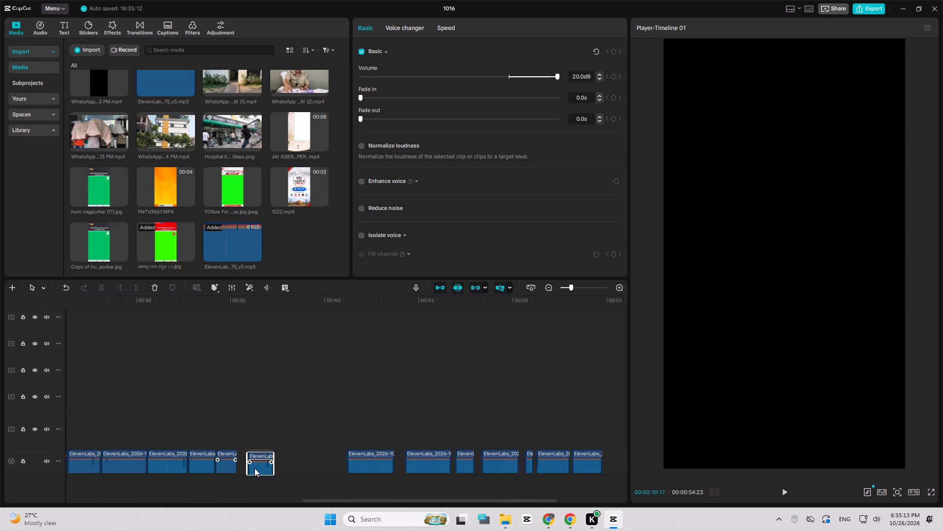
left_click_drag(254, 468, 246, 465)
left_click_drag(375, 465, 269, 465)
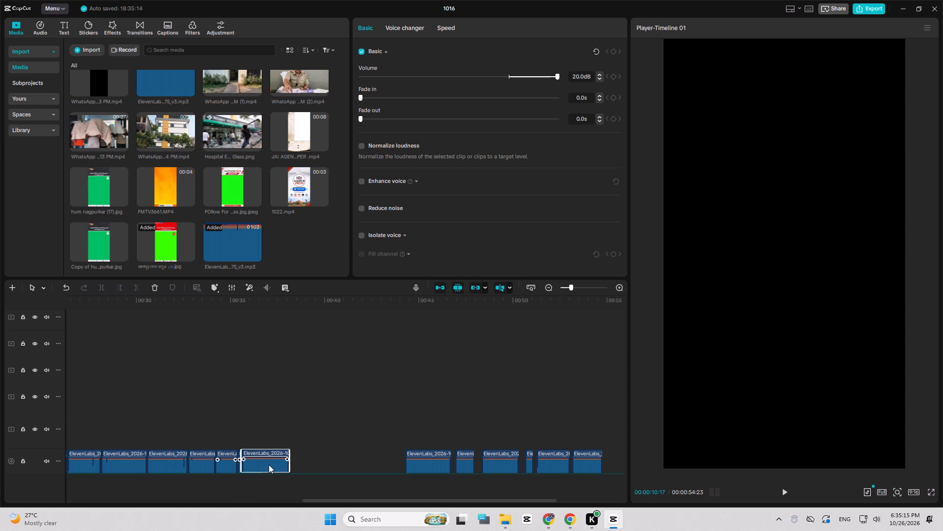
left_click_drag(269, 465, 290, 467)
Close the voiceover gaps by moving the segments starting near 44, 47, 48.5 and 50.5 seconds back against their preceding segments.
left_click_drag(419, 463, 325, 463)
left_click_drag(465, 463, 366, 463)
left_click_drag(496, 463, 392, 461)
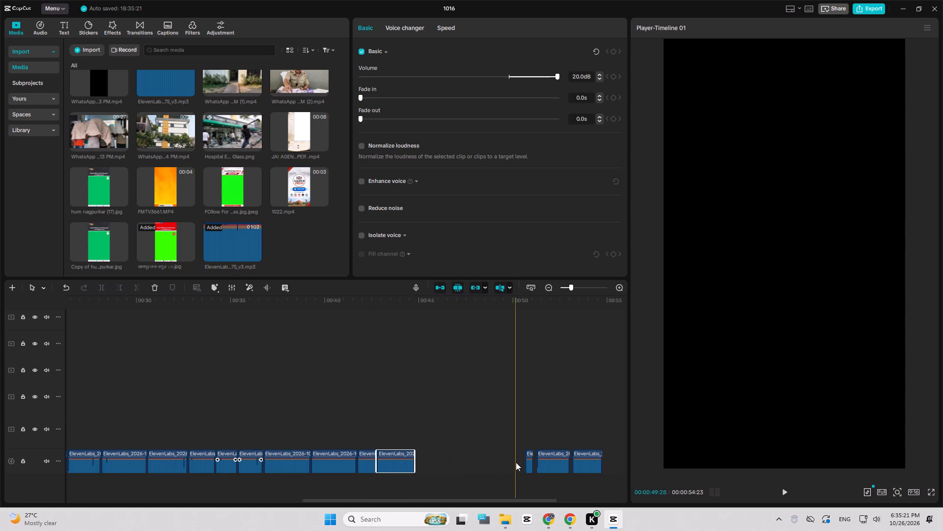
left_click_drag(530, 467, 481, 475)
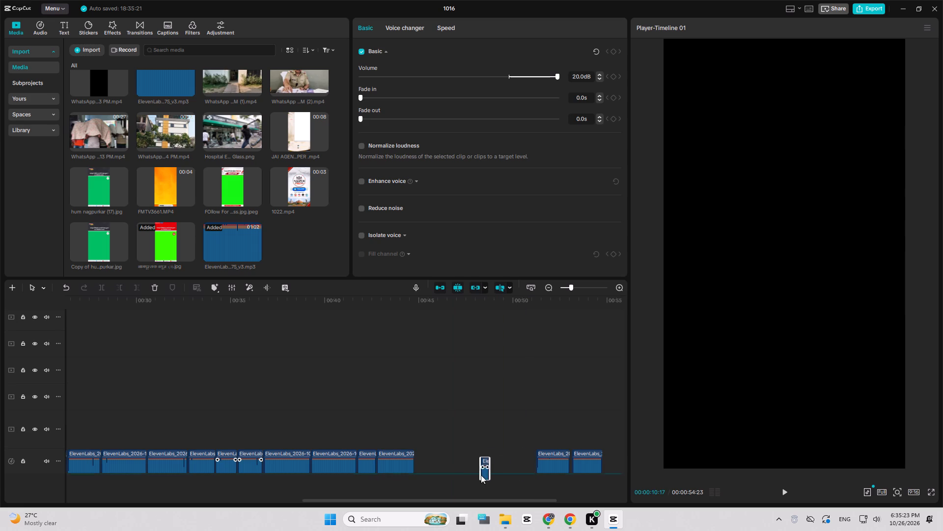
left_click_drag(481, 475, 422, 472)
Close the final voiceover gaps by moving the last two segments, starting near 51 and 53 seconds, back against their preceding segments.
left_click_drag(547, 469, 479, 465)
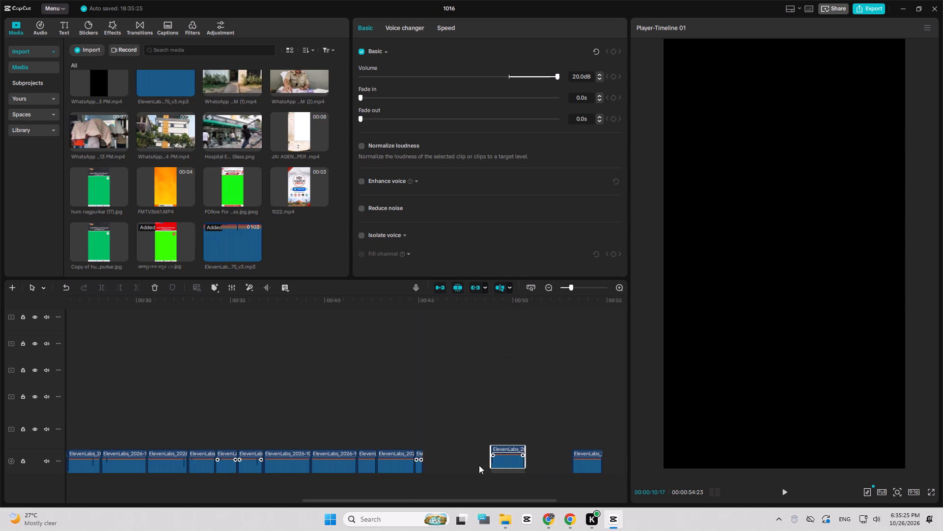
left_click_drag(479, 465, 435, 466)
left_click_drag(580, 464, 473, 463)
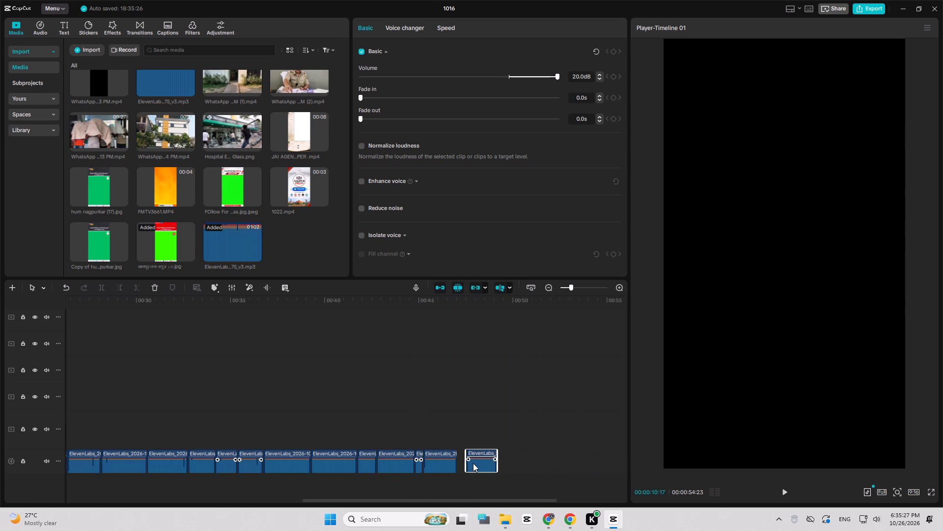
left_click_drag(473, 463, 466, 462)
Play the timeline from the start to check the closed-up voiceover.
scroll(466, 462, "down", 14, "ctrl")
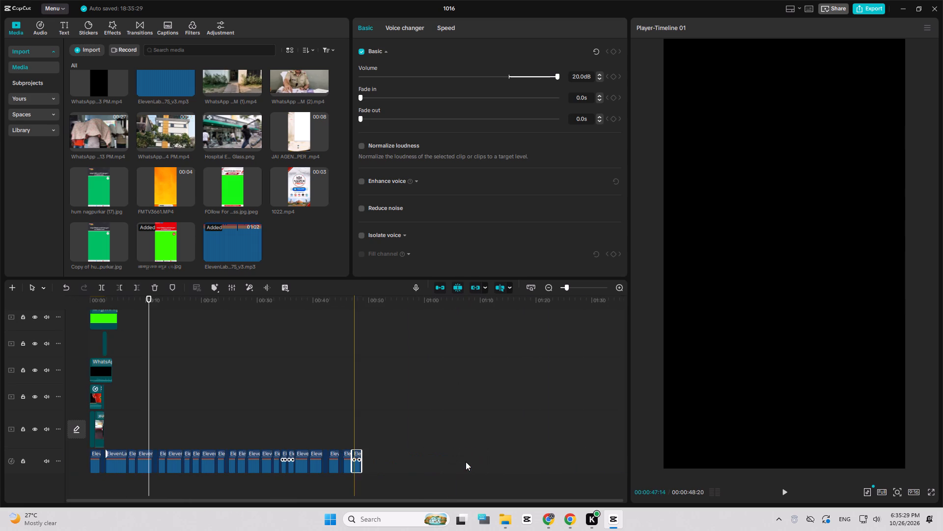
left_click_drag(161, 301, 43, 299)
key("space")
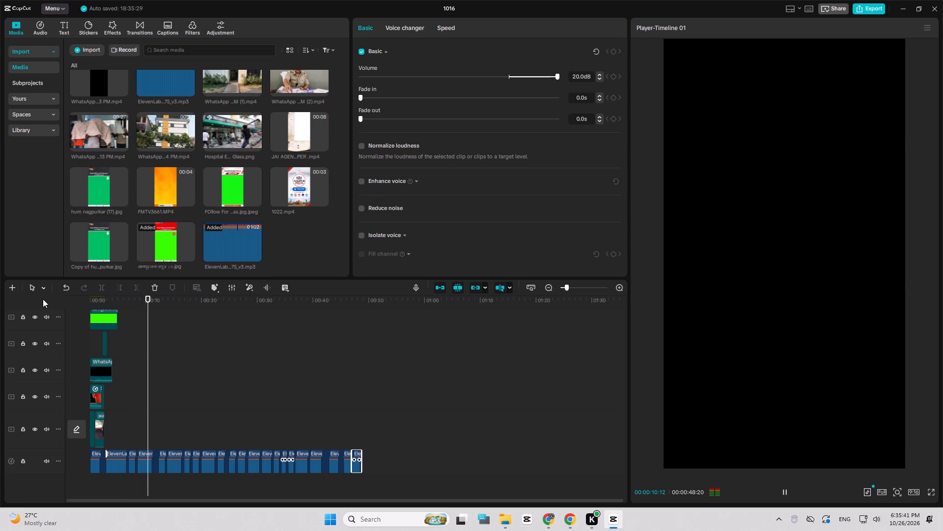
key("space")
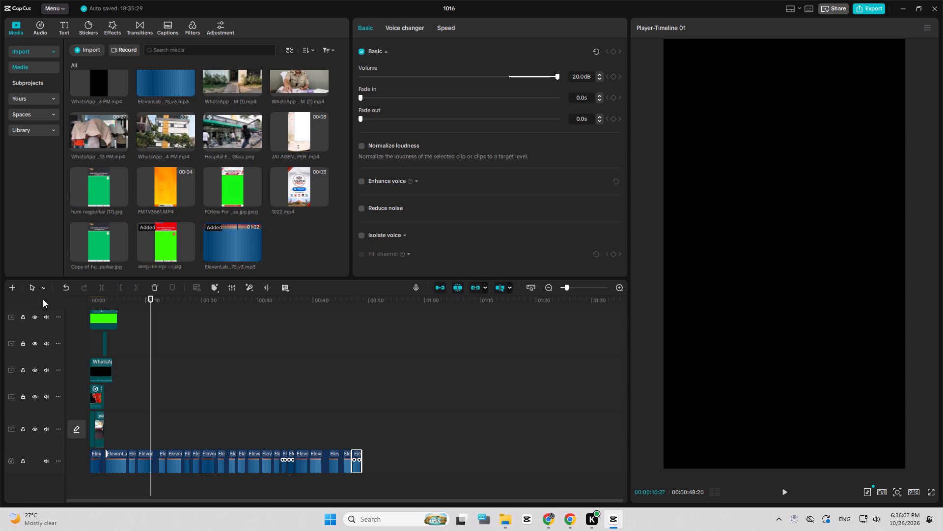
Play the rest of the timeline through to its end to check the closed-up voiceover.
scroll(43, 299, "up", 2)
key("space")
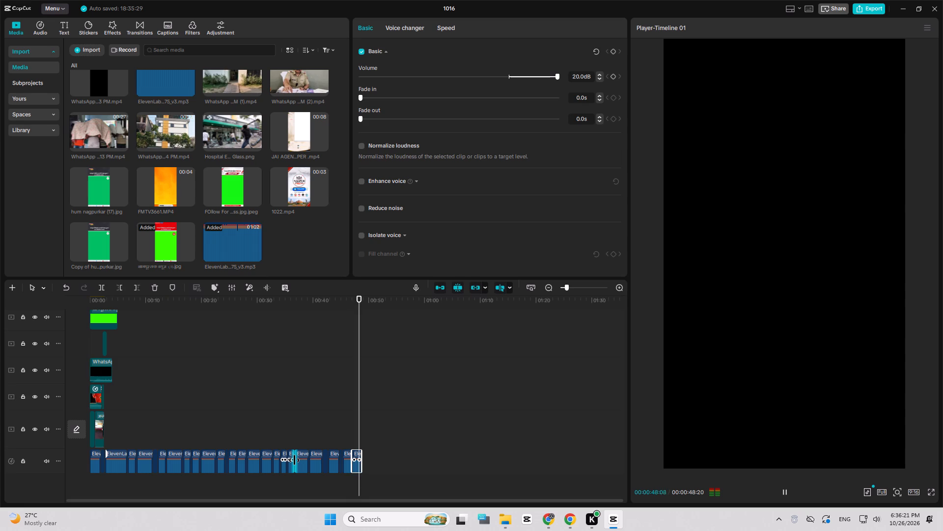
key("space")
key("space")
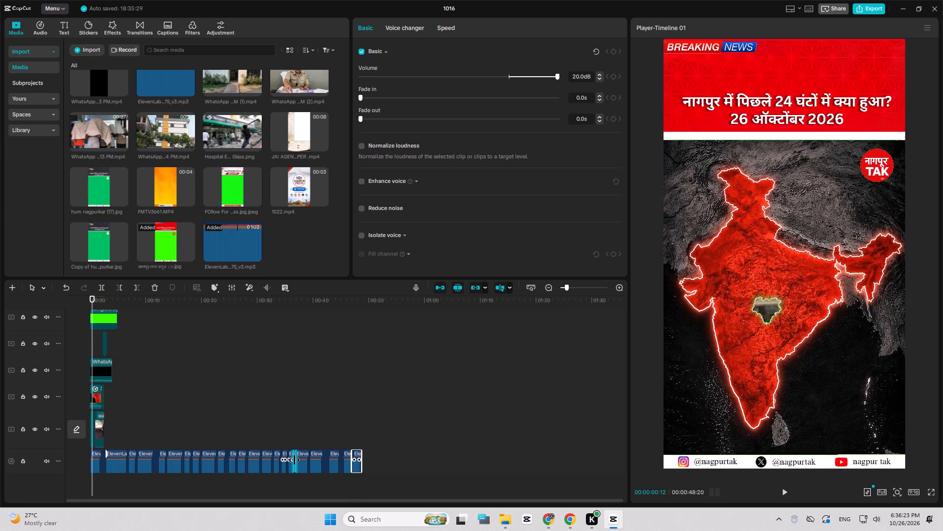
scroll(97, 367, "up", 17, "ctrl")
scroll(122, 381, "down", 7, "ctrl")
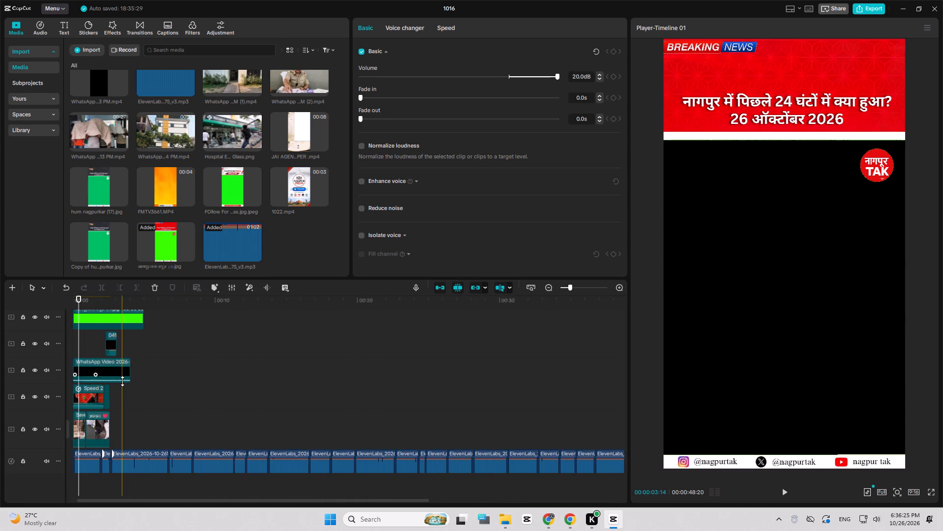
scroll(122, 381, "down", 13, "ctrl")
Switch to Instagram in Chrome, search for "ucn" and open the ucnnewslive profile.
left_click(551, 522)
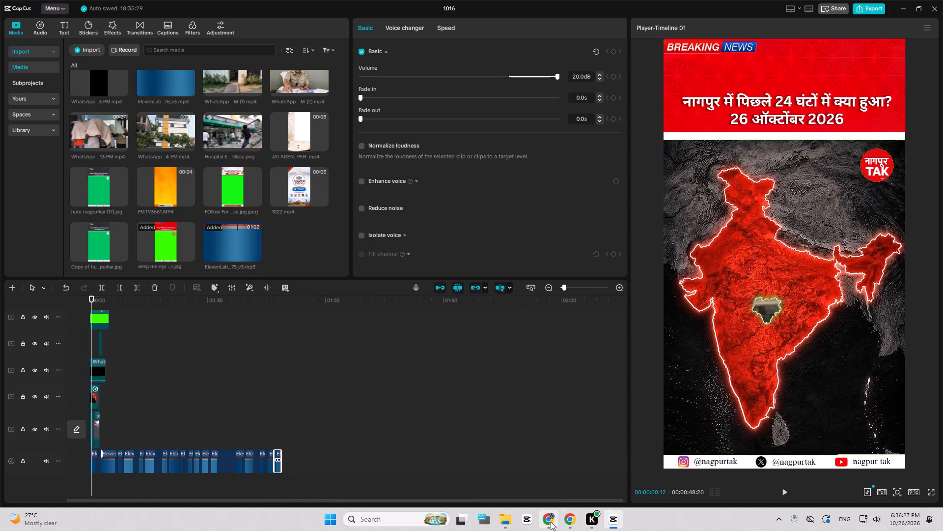
left_click(460, 0)
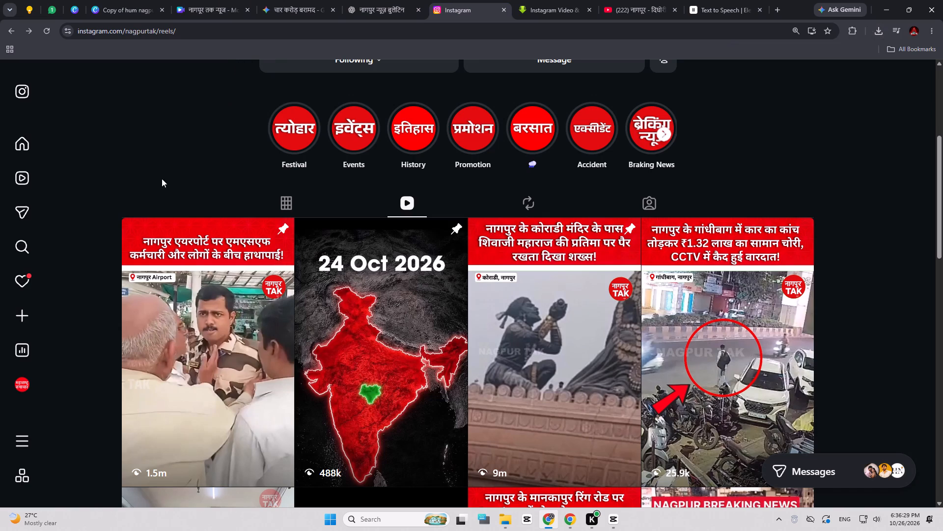
left_click(7, 254)
left_click(40, 242)
left_click(356, 88)
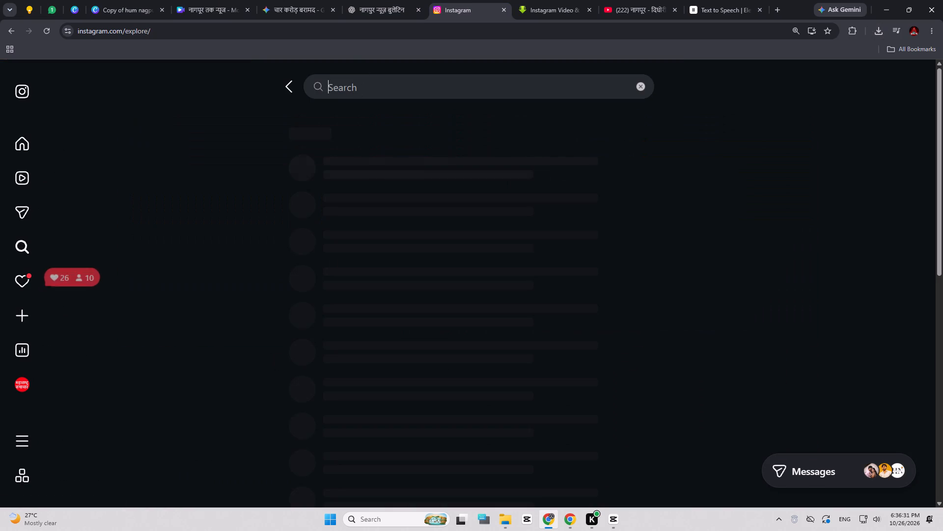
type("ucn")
left_click(377, 170)
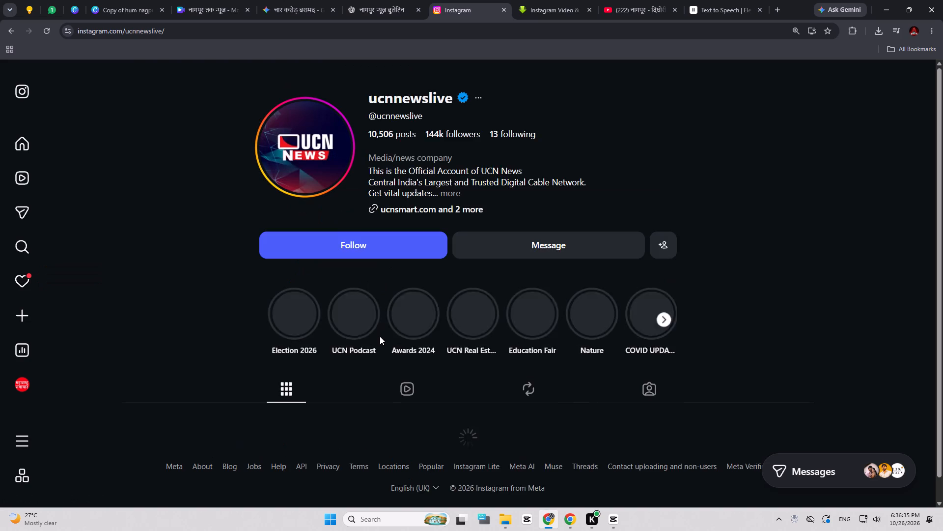
Browse ucnnewslive's recent video posts with sound, examining the Nagpur stories for footage that suits the bulletin.
scroll(381, 342, "down", 3)
scroll(383, 316, "up", 1)
scroll(274, 298, "up", 1)
left_click(243, 318)
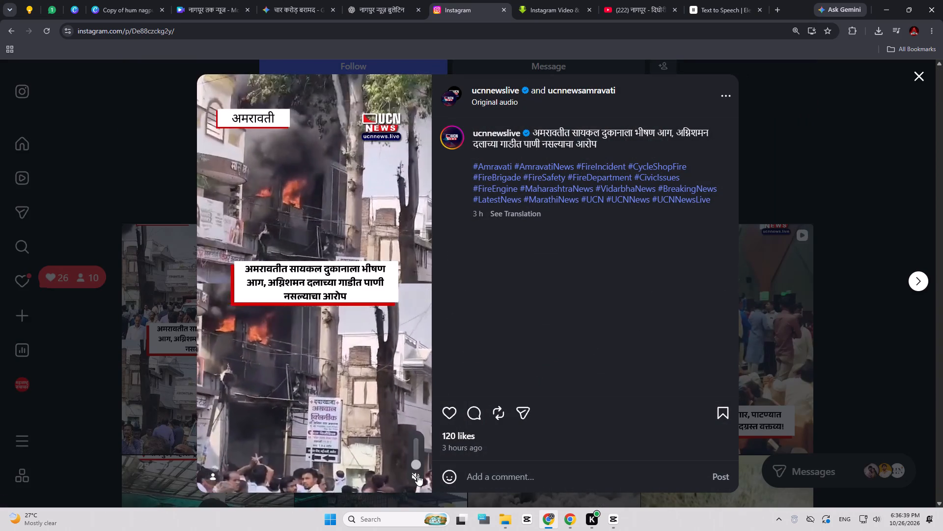
left_click(417, 475)
left_click(916, 281)
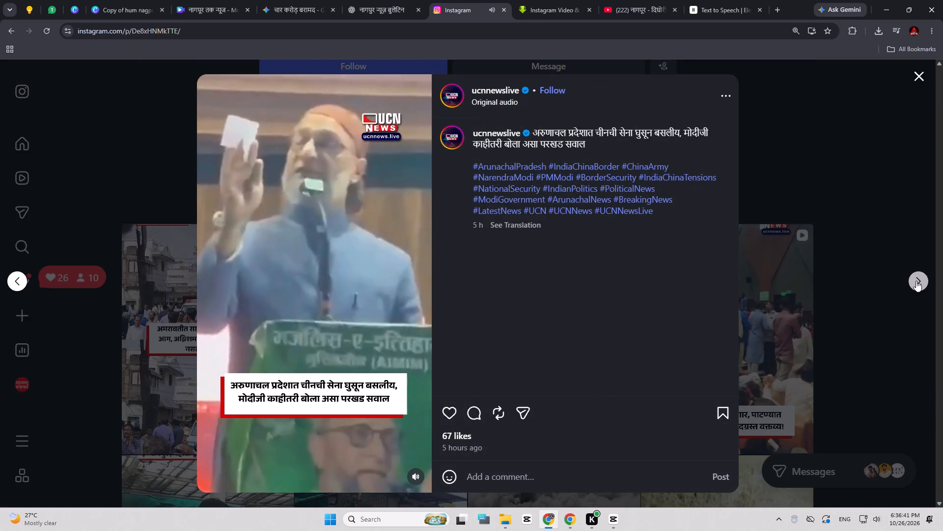
left_click(916, 281)
left_click(916, 281)
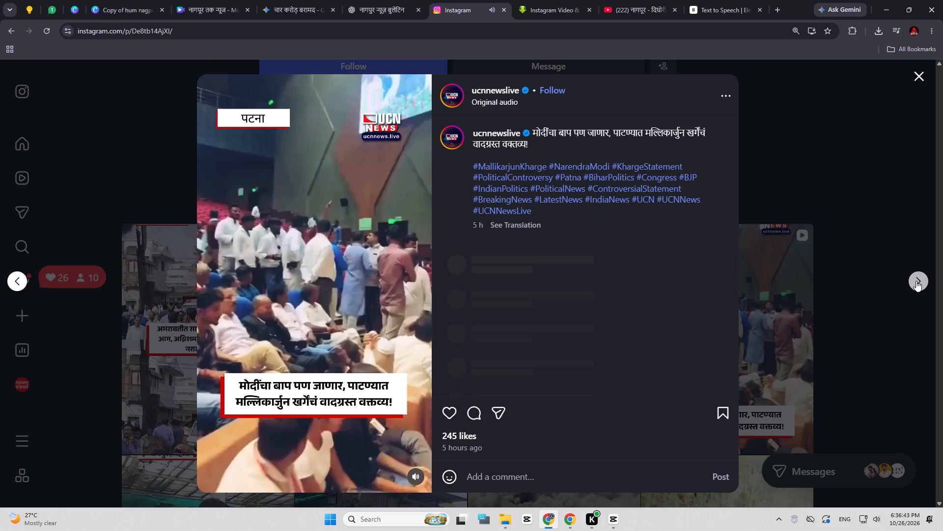
left_click(916, 281)
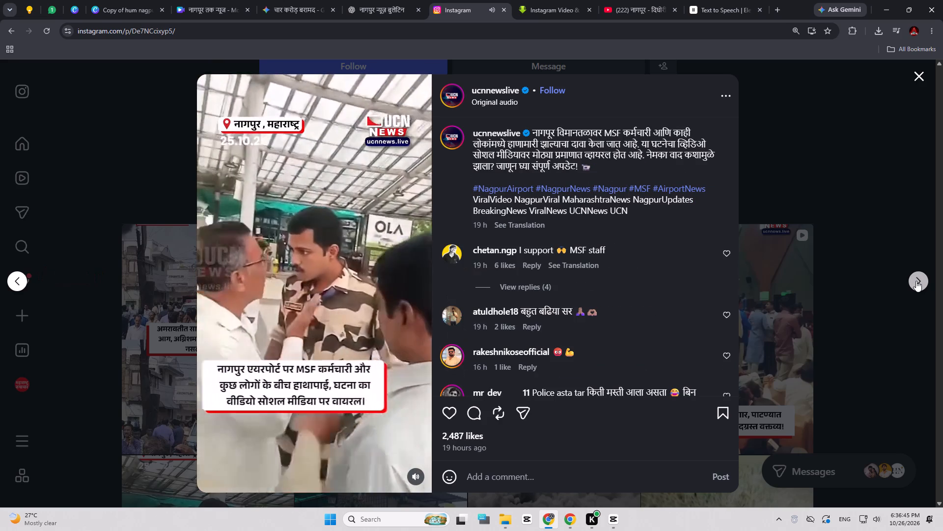
left_click(916, 281)
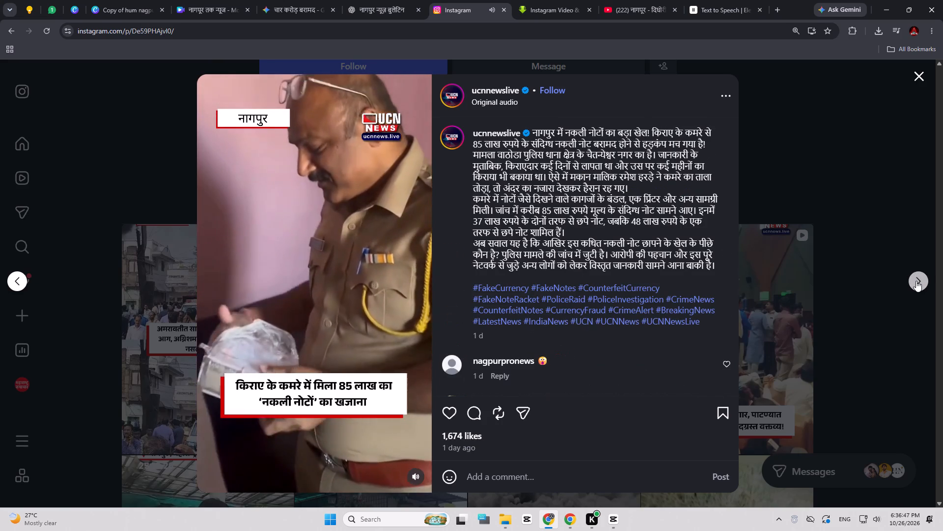
left_click(10, 282)
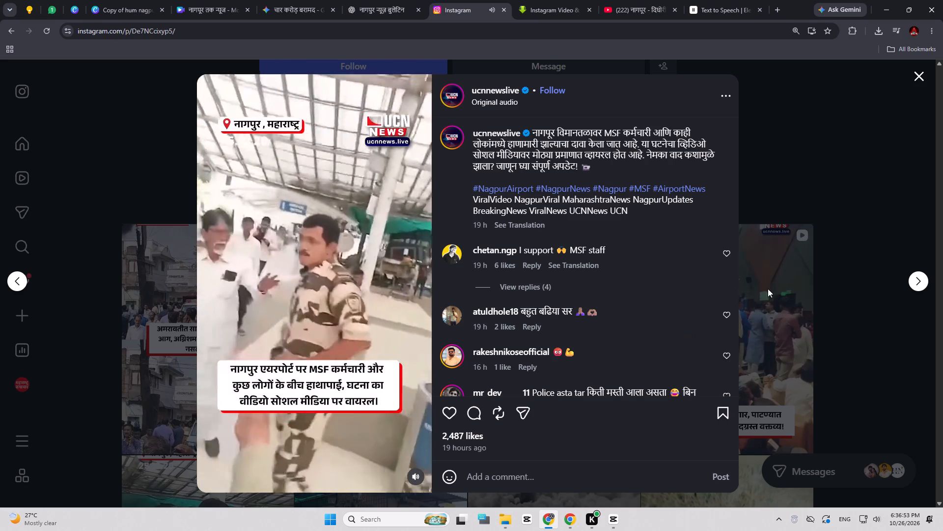
left_click(920, 283)
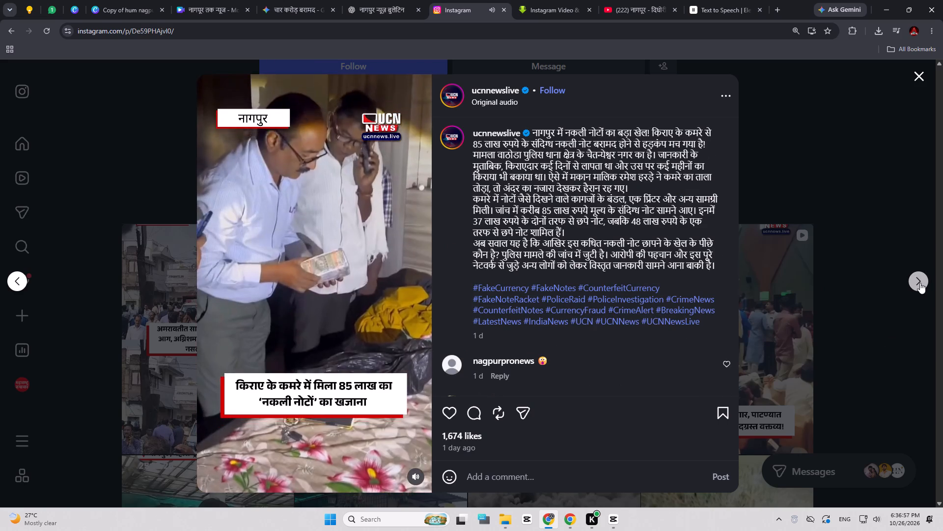
left_click(920, 283)
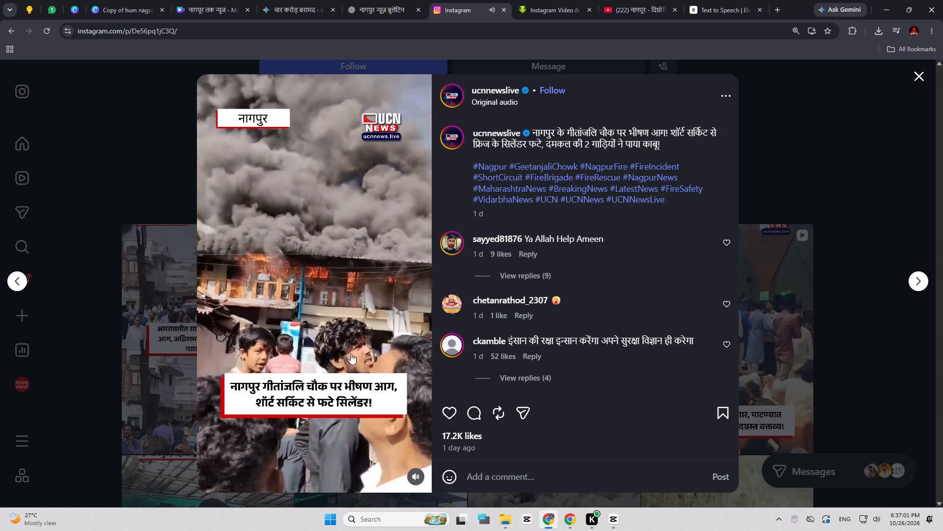
left_click(351, 354)
In CapCut, extend the green-screen breaking-news template clip to the end of the voiceover, at about 00:00:48:20.
left_click(611, 524)
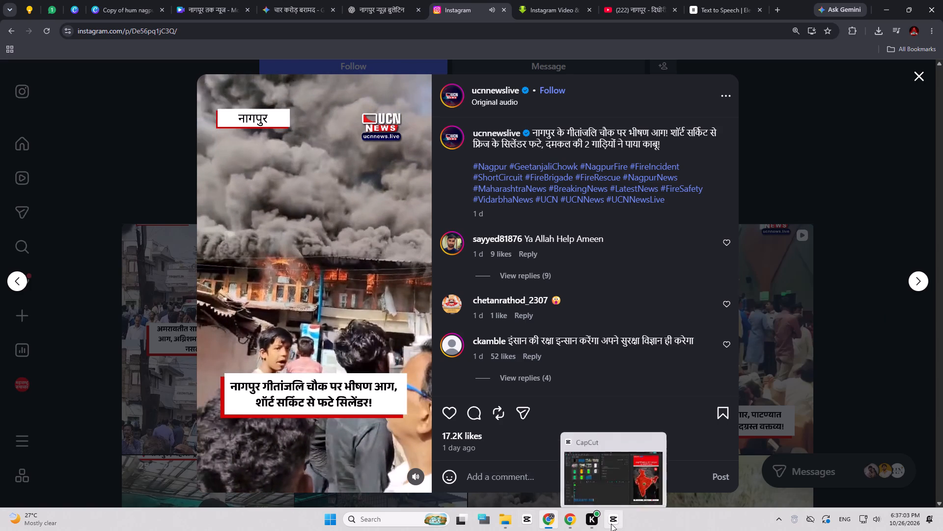
scroll(207, 396, "up", 6, "ctrl")
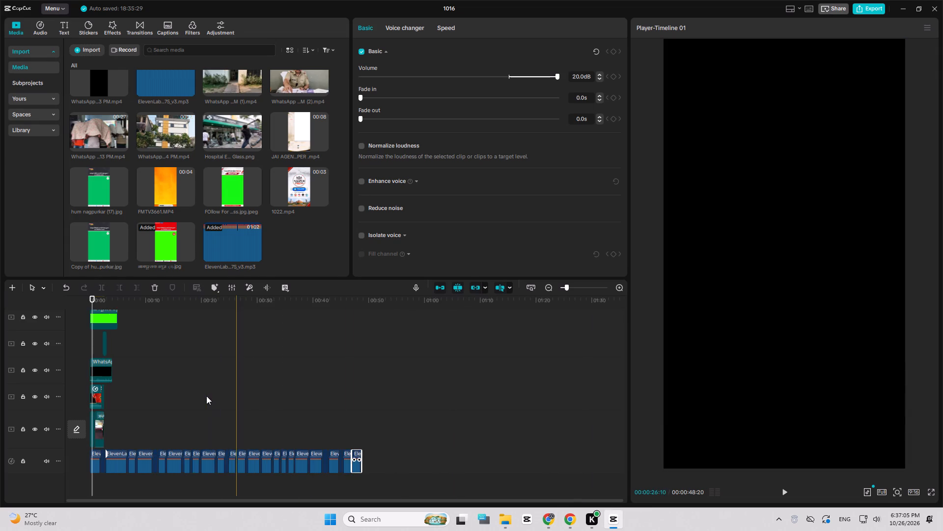
scroll(206, 396, "up", 7, "ctrl")
scroll(193, 342, "down", 17, "ctrl")
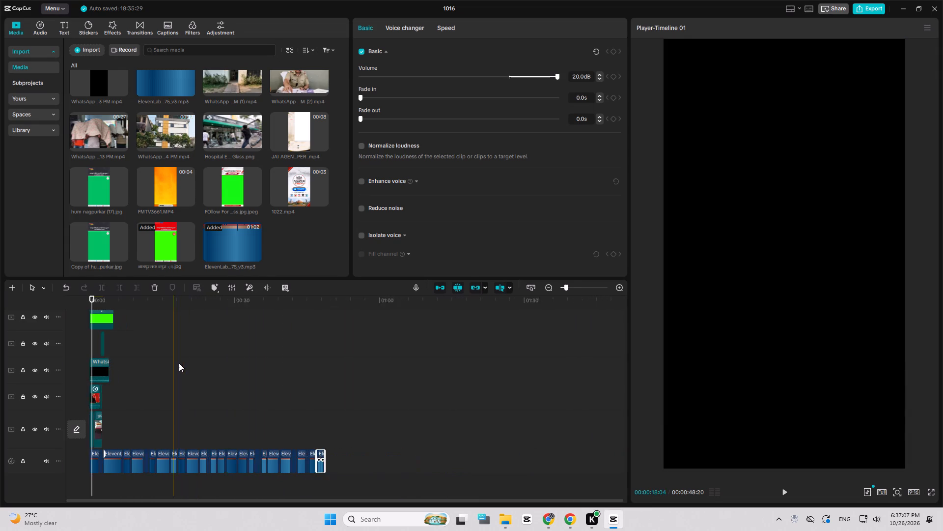
scroll(179, 363, "down", 2, "ctrl")
left_click_drag(108, 317, 189, 324)
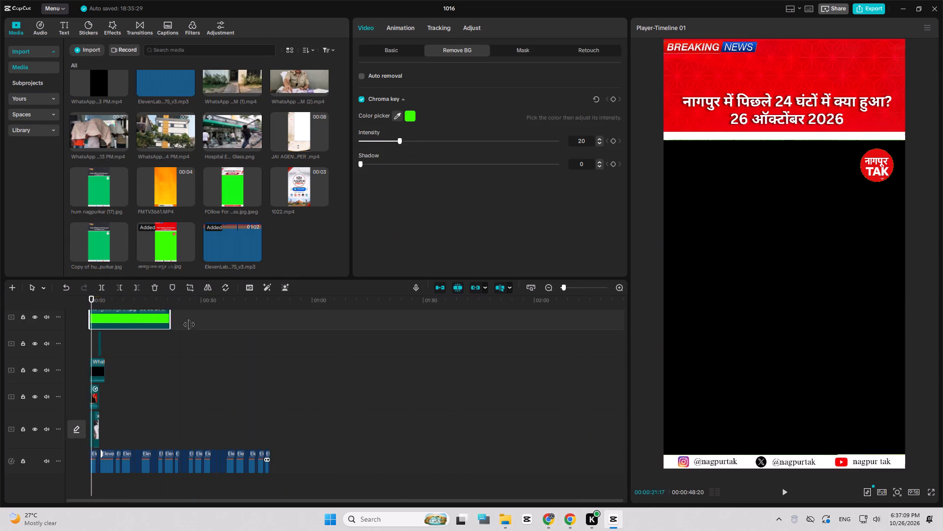
left_click_drag(189, 324, 270, 339)
scroll(271, 339, "up", 7, "ctrl")
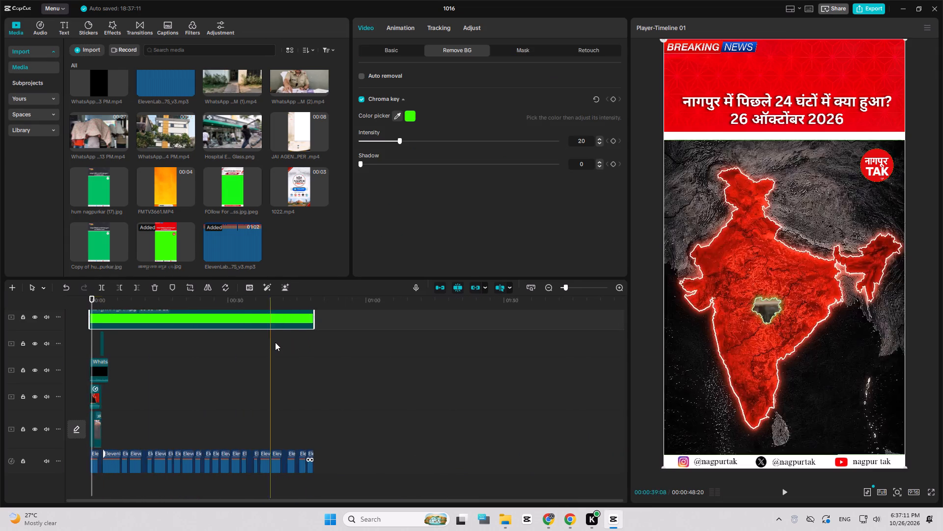
scroll(275, 342, "up", 3, "ctrl")
left_click_drag(312, 379, 338, 379)
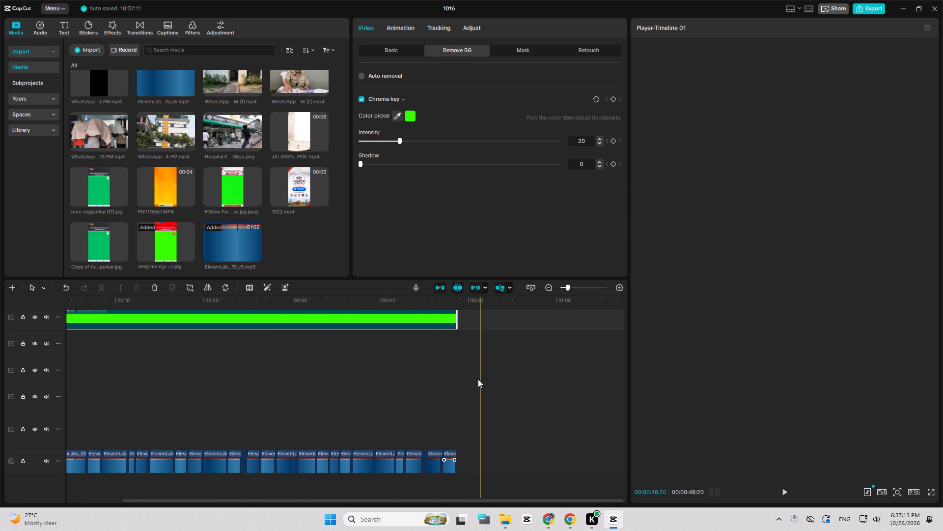
left_click(457, 318)
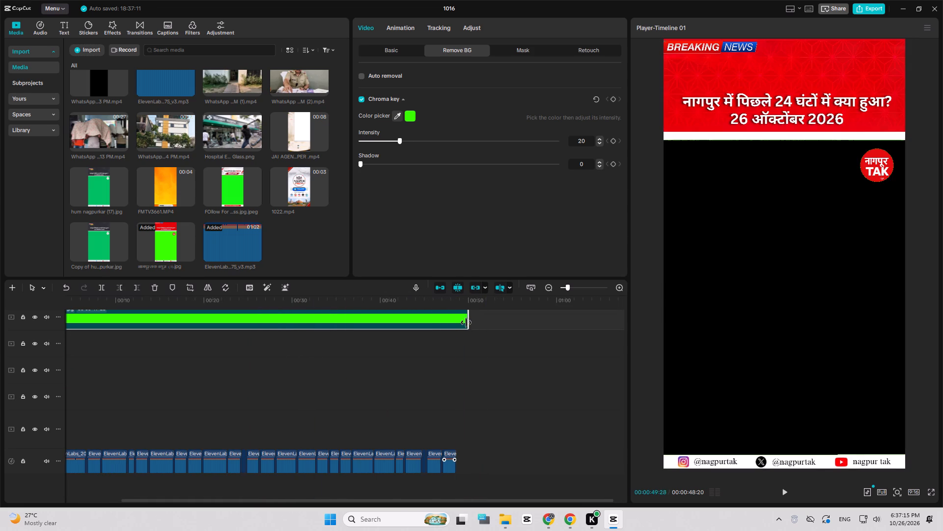
scroll(458, 319, "down", 7, "ctrl")
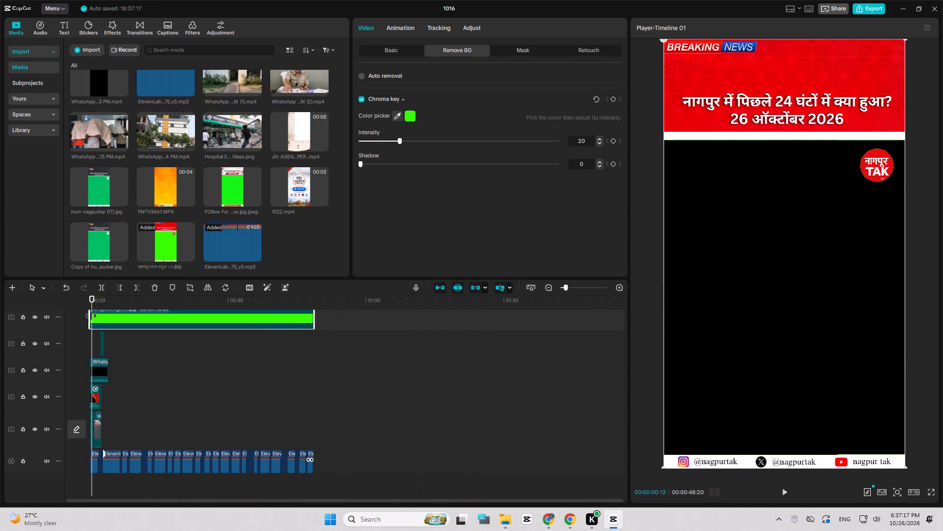
Play the video from the start to check the extended headline frame against the voiceover.
scroll(139, 345, "up", 10, "ctrl")
left_click_drag(144, 299, 34, 304)
key("space")
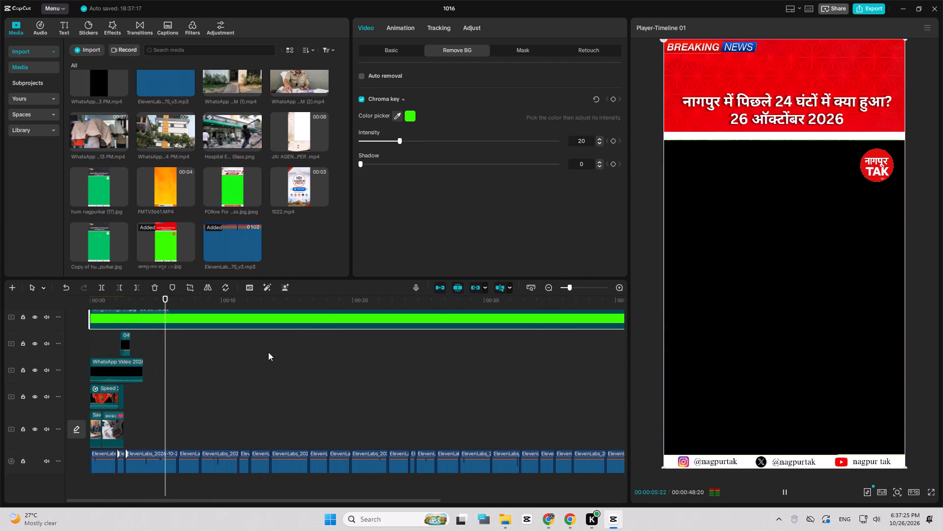
key("space")
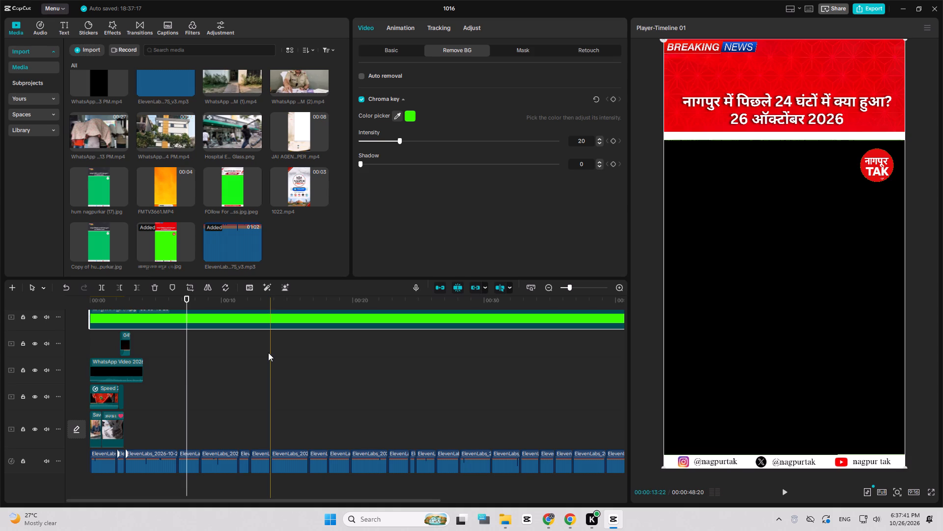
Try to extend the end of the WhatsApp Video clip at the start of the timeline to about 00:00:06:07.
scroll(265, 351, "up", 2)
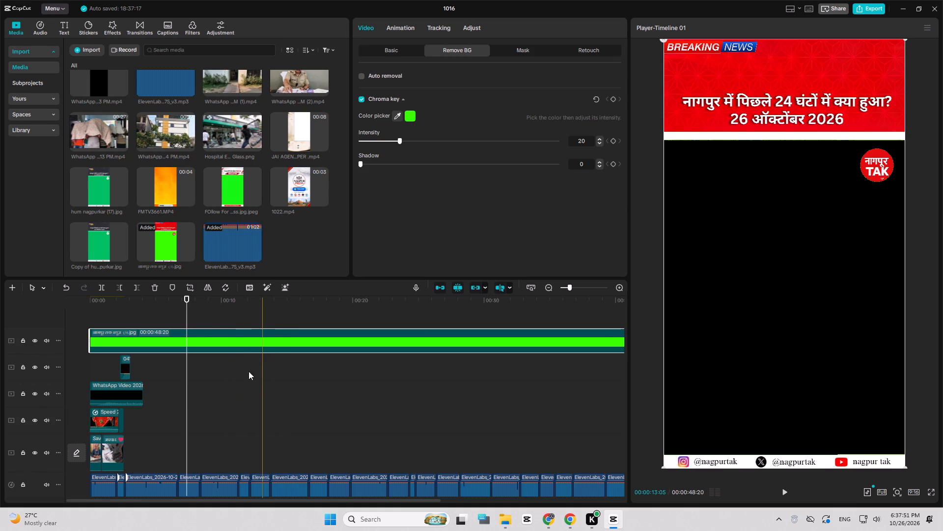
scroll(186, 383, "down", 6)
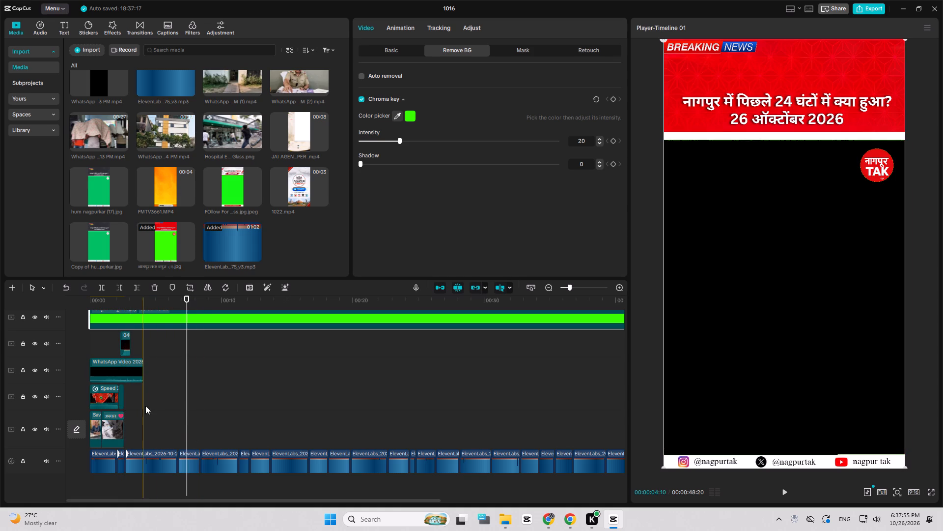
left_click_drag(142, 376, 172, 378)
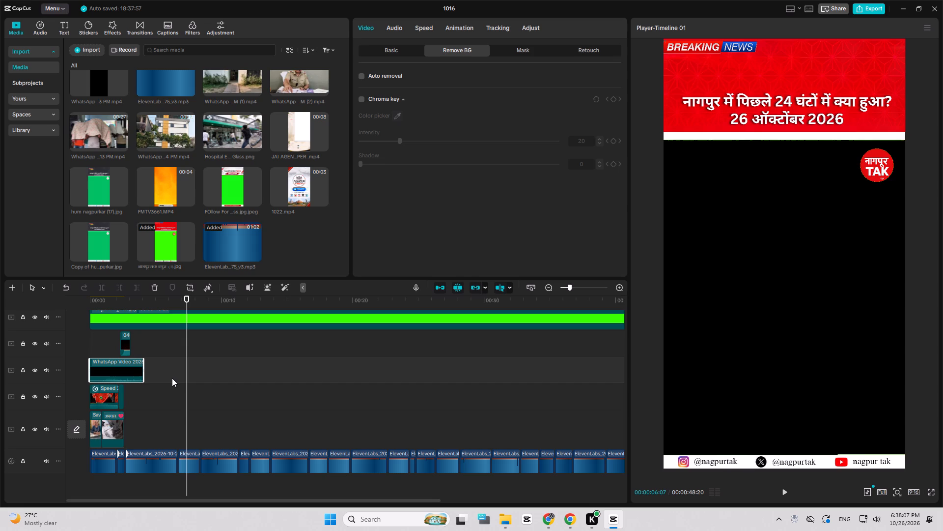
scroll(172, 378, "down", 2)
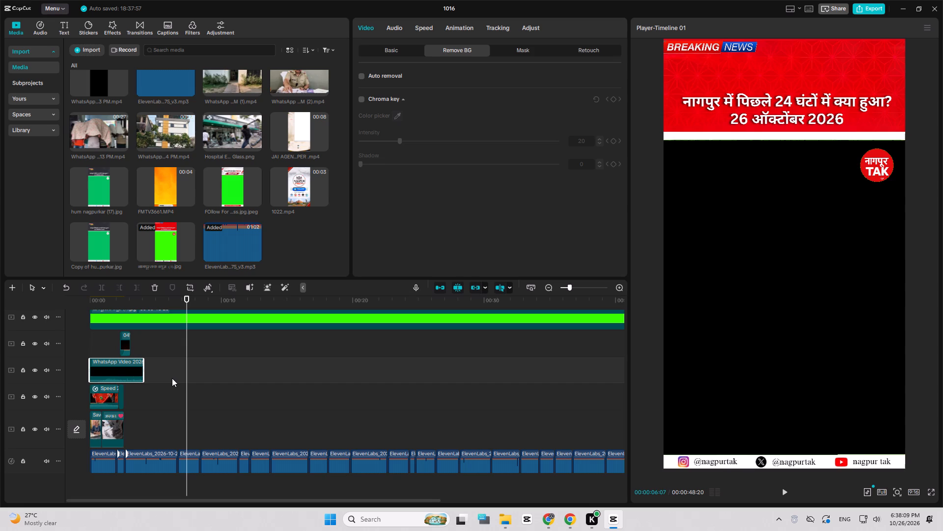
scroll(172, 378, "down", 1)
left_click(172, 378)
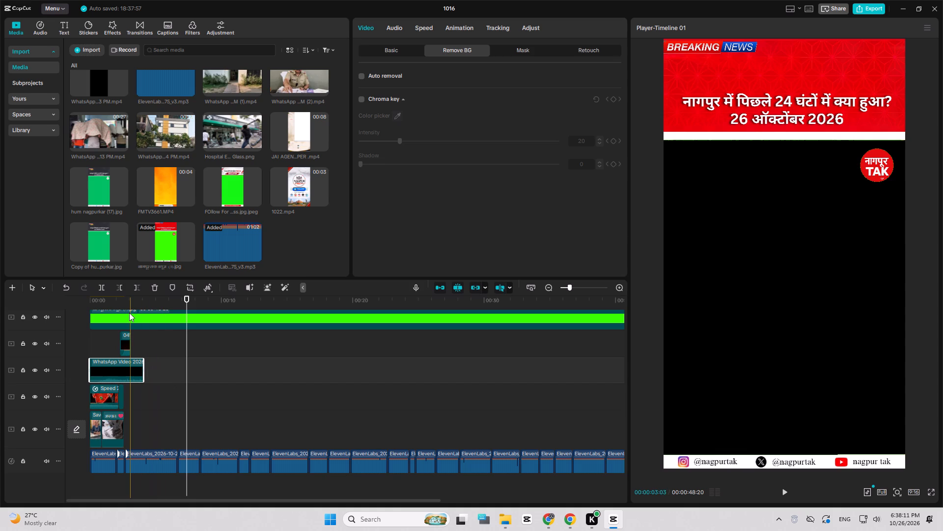